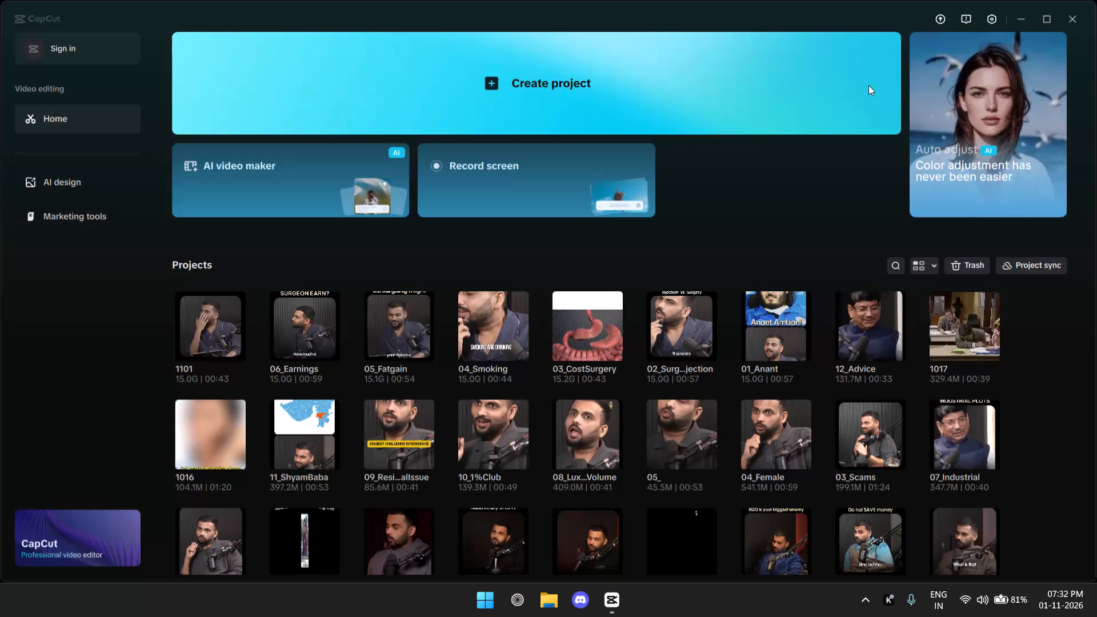
# Open the existing video project 1101 from the projects list.
pyautogui.click(207, 325)
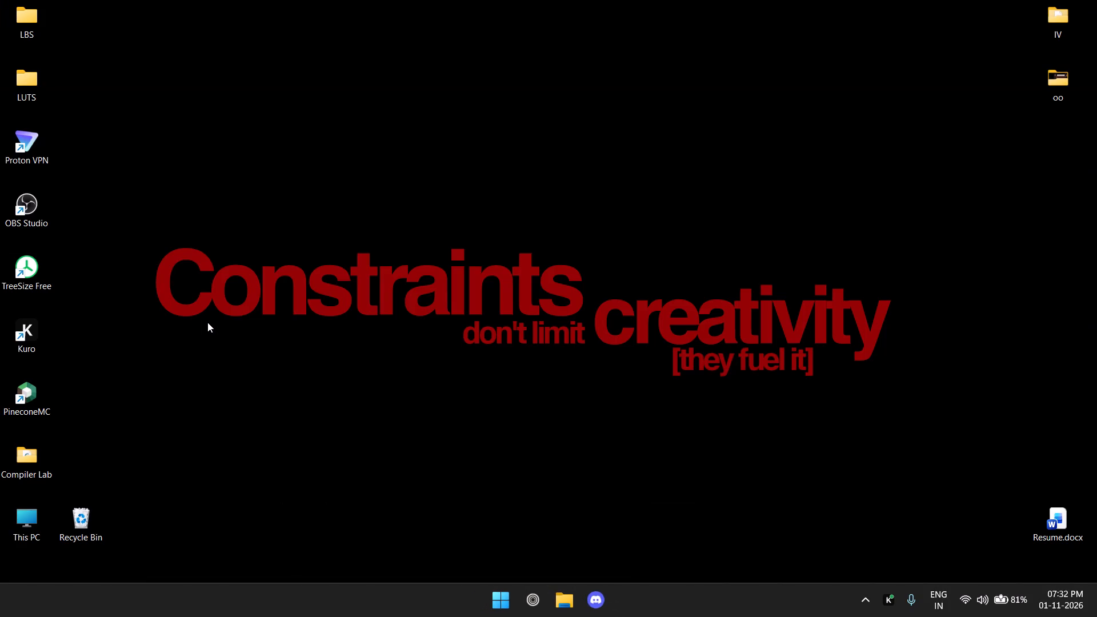
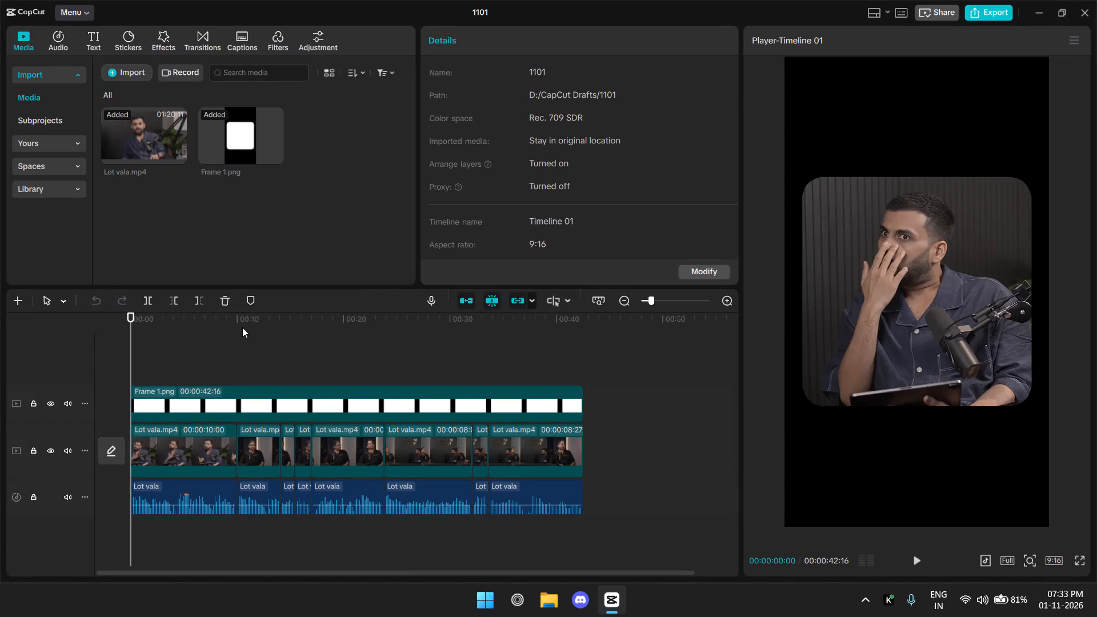
# Preview a short stretch of the timeline from about the 10-second mark, at the start of the second Lot vala.mp4 clip.
pyautogui.click(242, 327)
pyautogui.press('space')
pyautogui.hotkey('ctrl', '=')
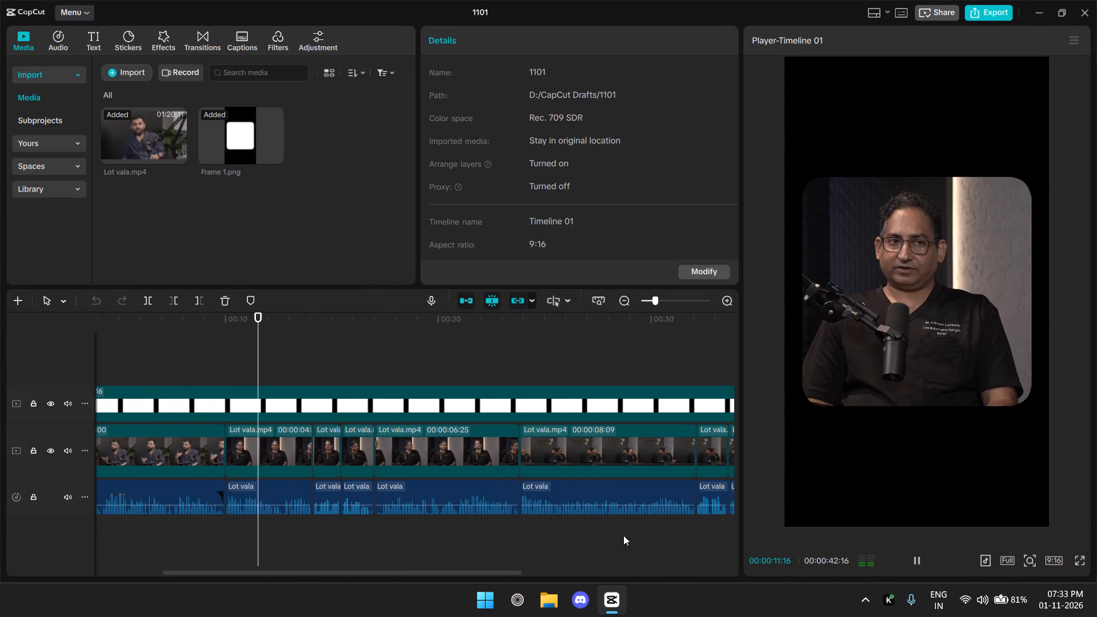
pyautogui.press('space')
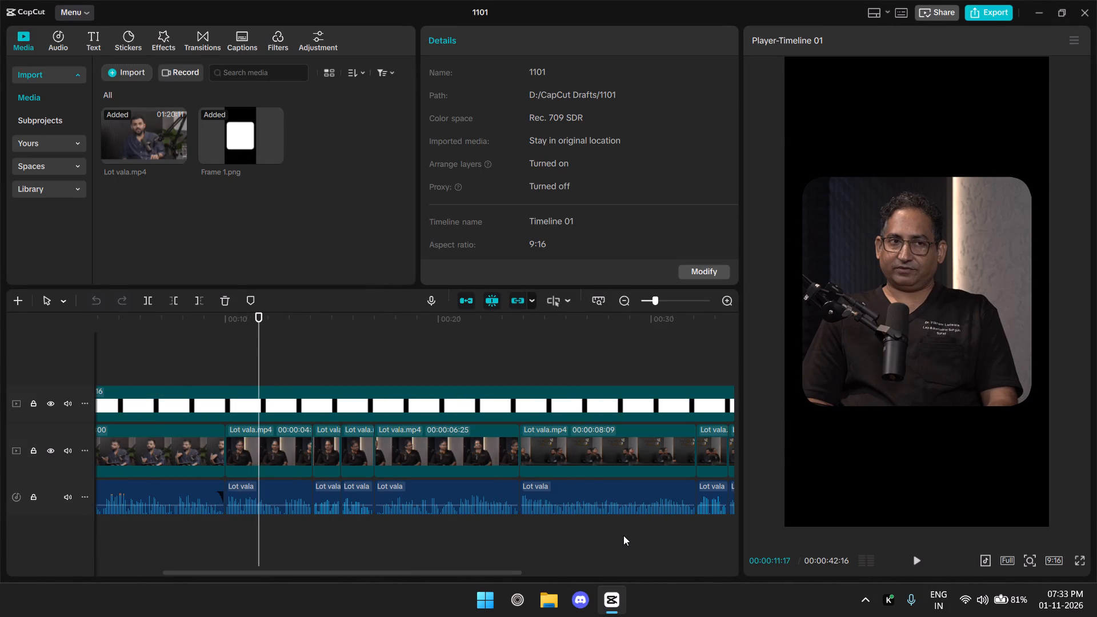
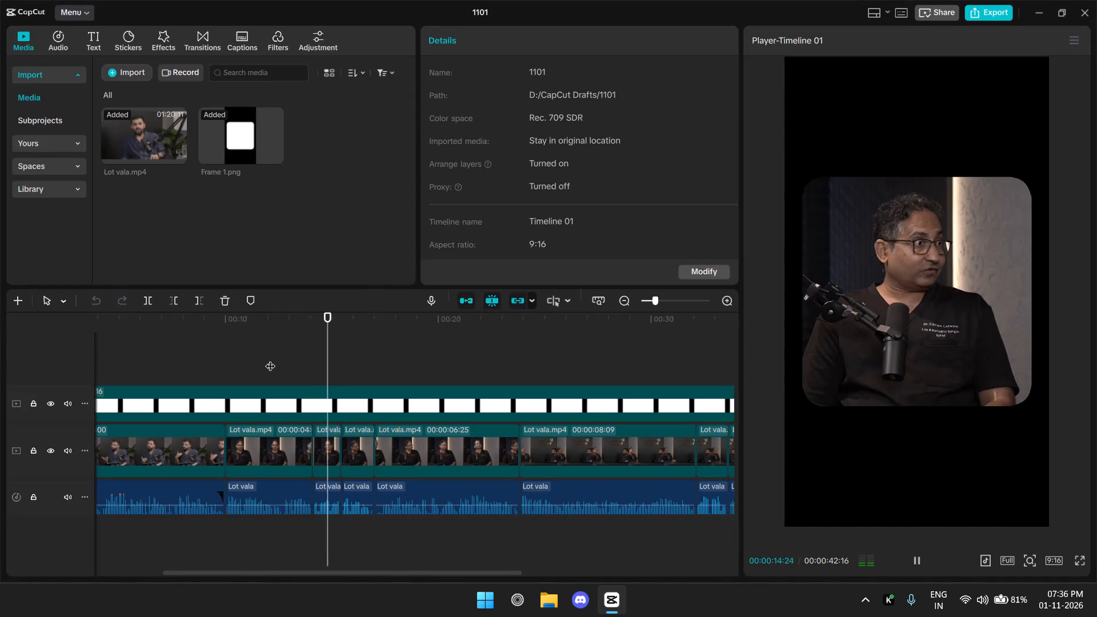
# Play the timeline from about the 15-second mark to about 28 seconds, checking the framing of the Lot vala.mp4 clips.
pyautogui.press('space')
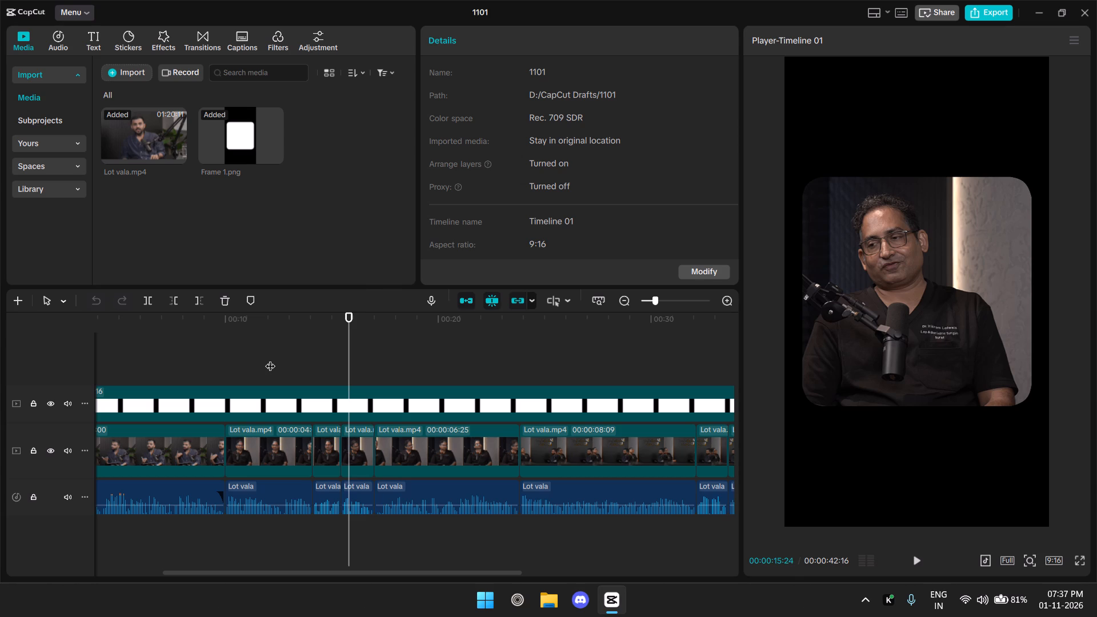
pyautogui.press('space')
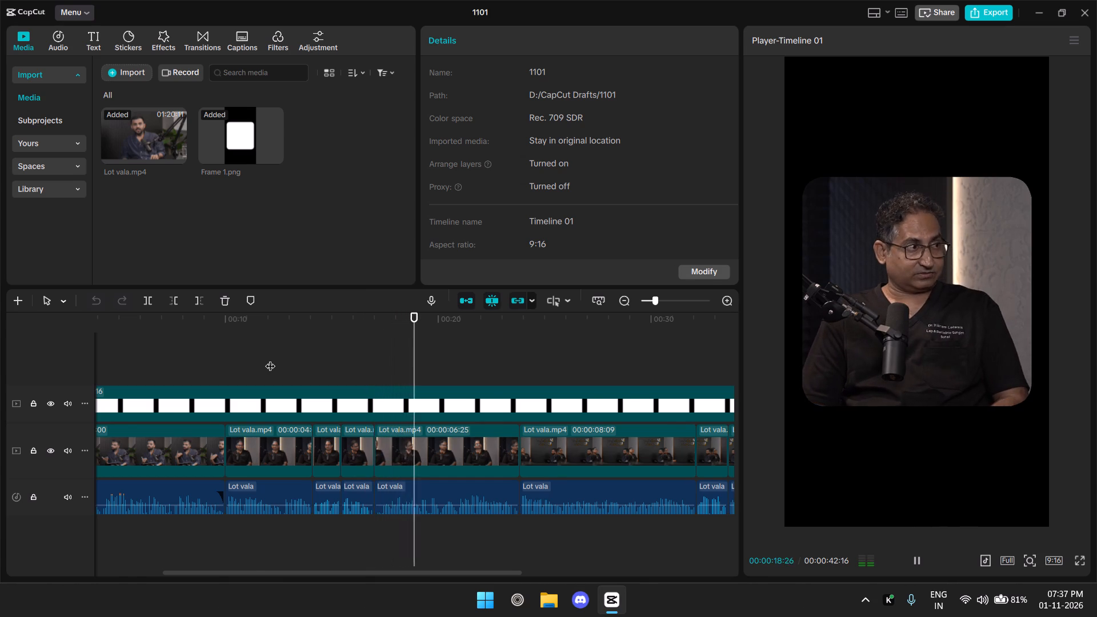
pyautogui.hotkey('ctrl', '=')
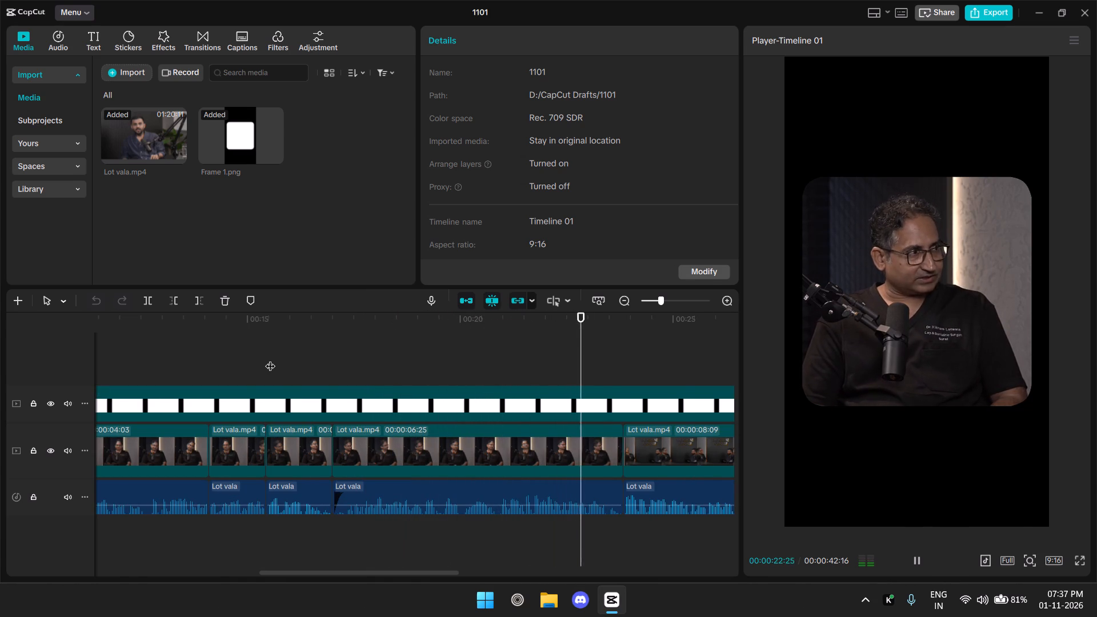
pyautogui.press('space')
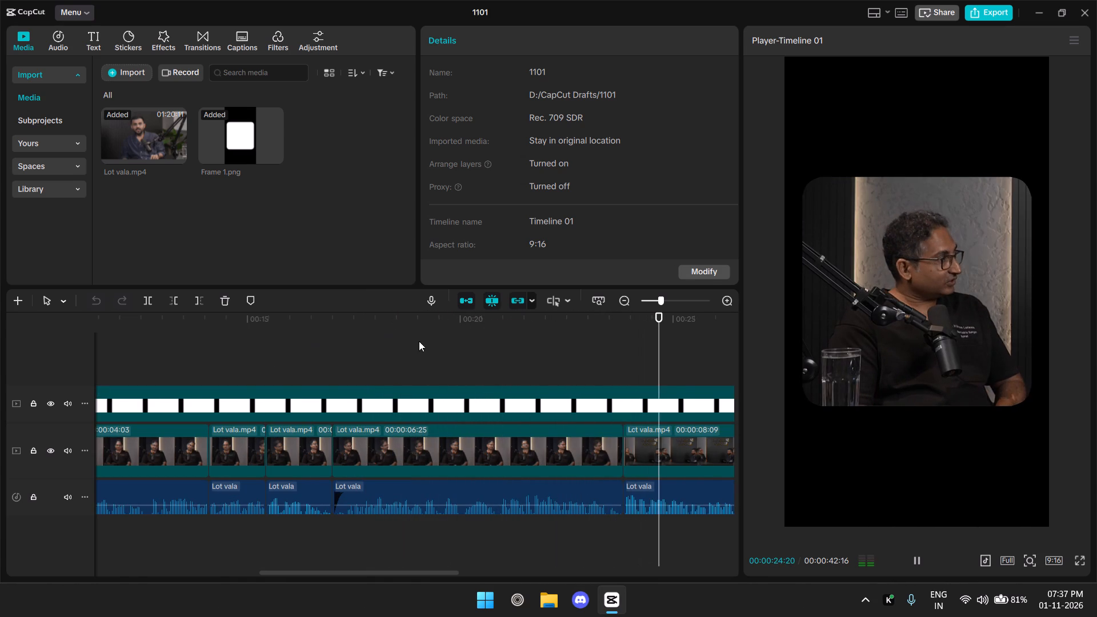
pyautogui.press('space')
pyautogui.hotkey('ctrl', '-')
pyautogui.hotkey('ctrl', '-')
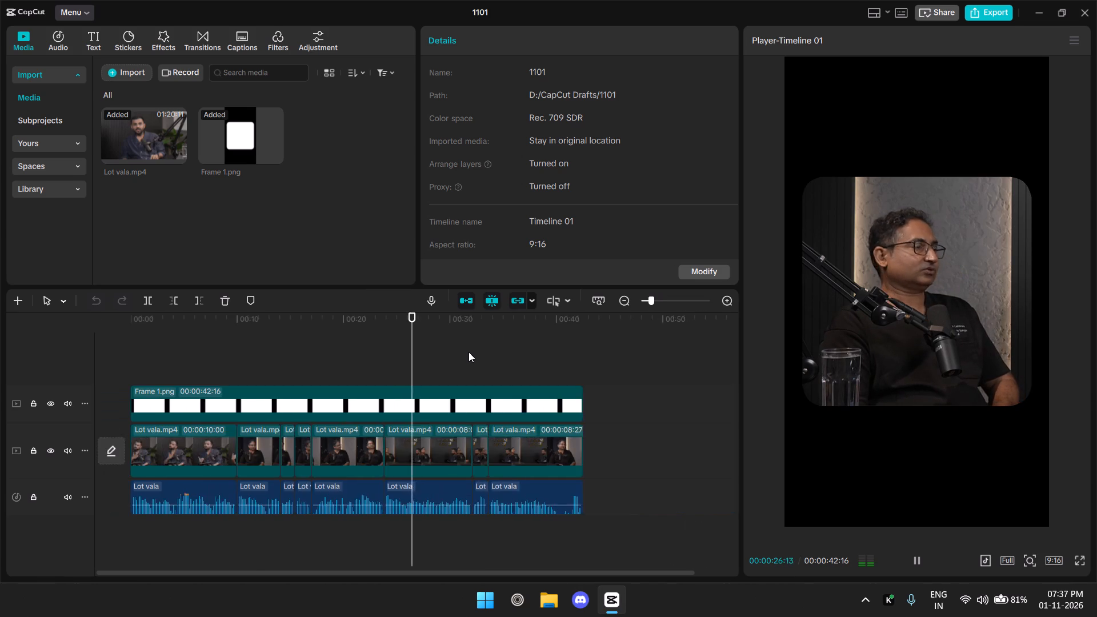
pyautogui.hotkey('ctrl', '=')
pyautogui.hotkey('ctrl', '=')
pyautogui.hotkey('ctrl', '-')
pyautogui.hotkey('ctrl', '=')
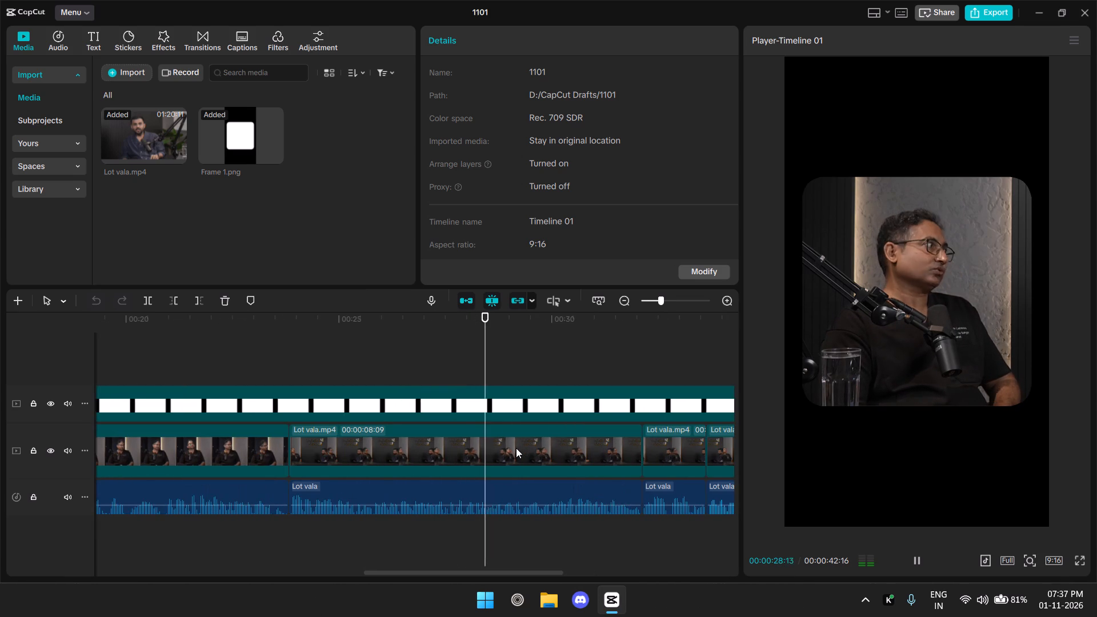
pyautogui.press('space')
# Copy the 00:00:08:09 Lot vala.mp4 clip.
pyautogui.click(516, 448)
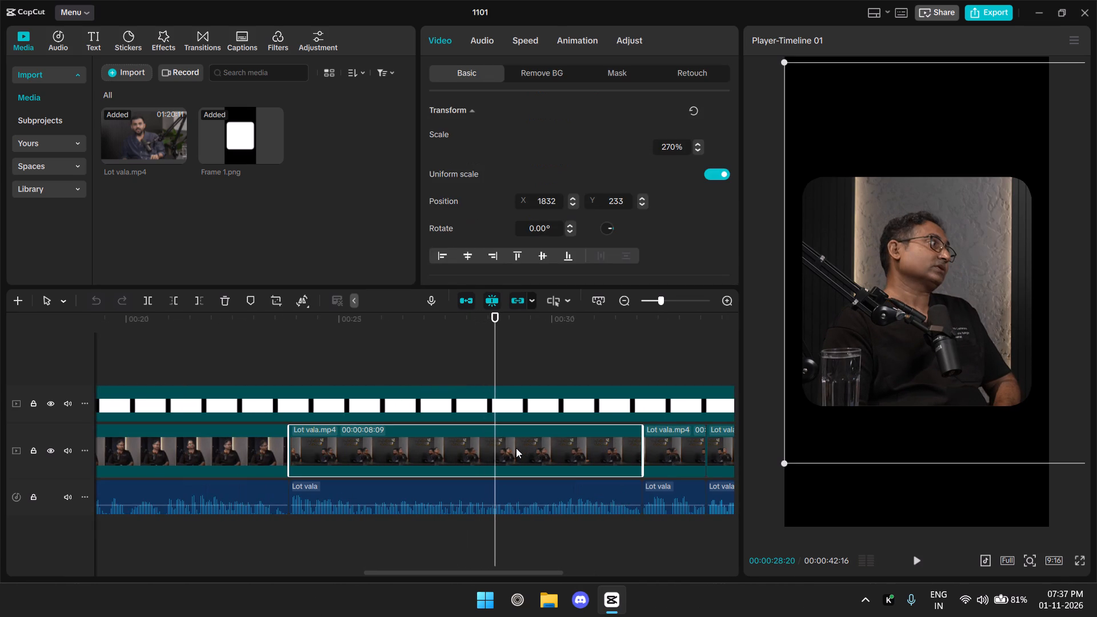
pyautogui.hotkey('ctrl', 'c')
# Scan the remaining clips from about 28 seconds to about 36 seconds, checking the framing in the last clip.
pyautogui.press('space')
pyautogui.click(671, 330)
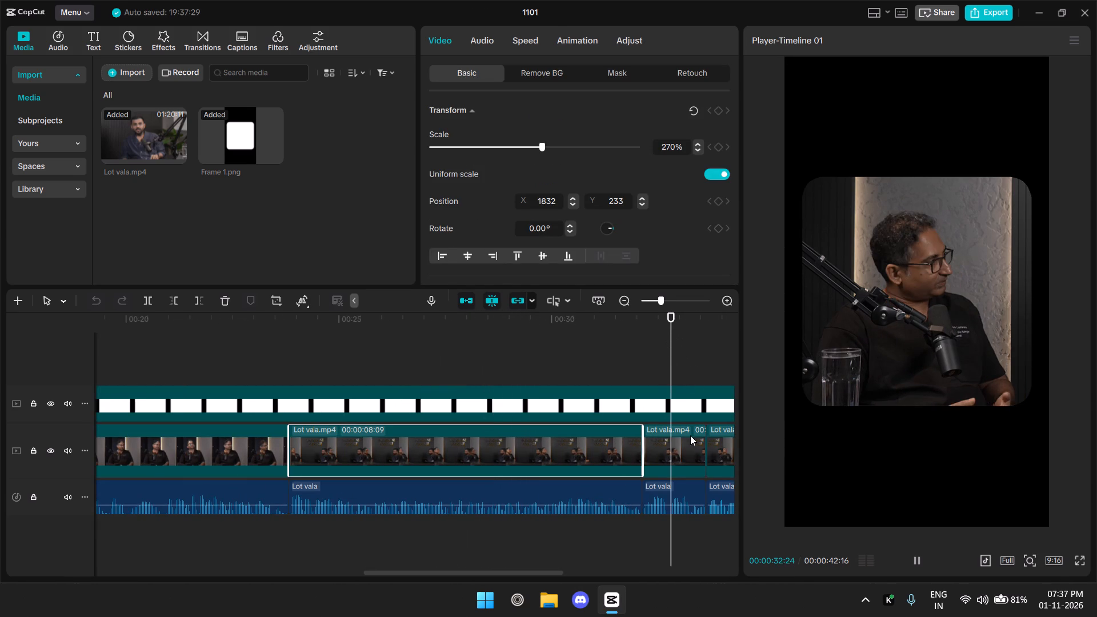
pyautogui.press('space')
pyautogui.moveTo(706, 329); pyautogui.dragTo(442, 337)
pyautogui.press('space')
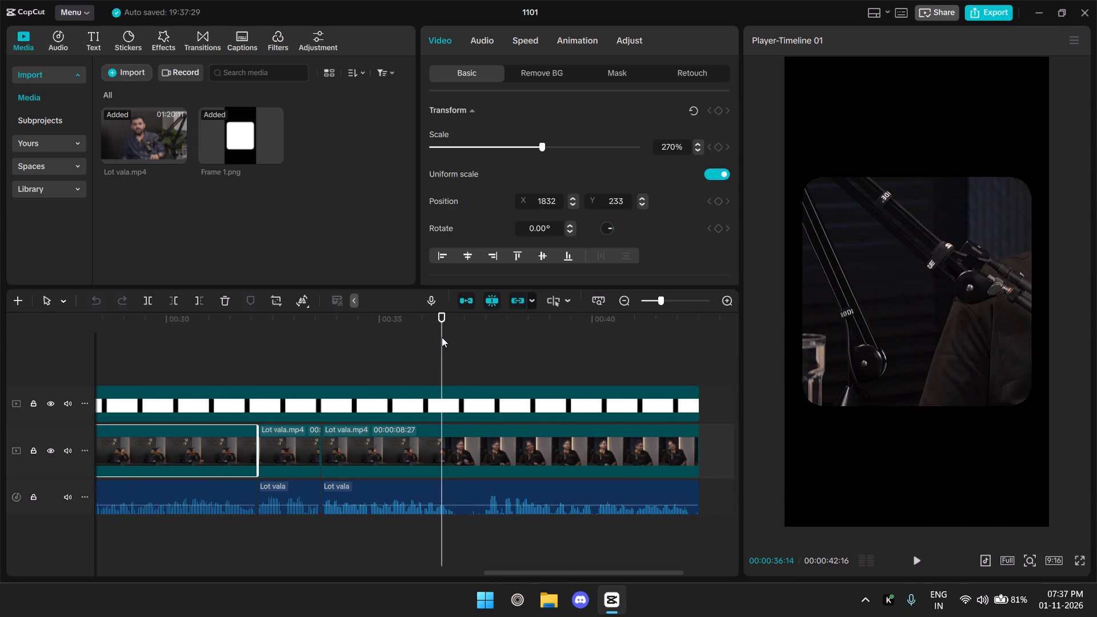
pyautogui.press('space')
# Split the last Lot vala.mp4 clip automatically at its camera change, into 00:00:02:03 and 00:00:06:24 segments.
pyautogui.click(427, 448)
pyautogui.rightClick(427, 448)
pyautogui.click(447, 226)
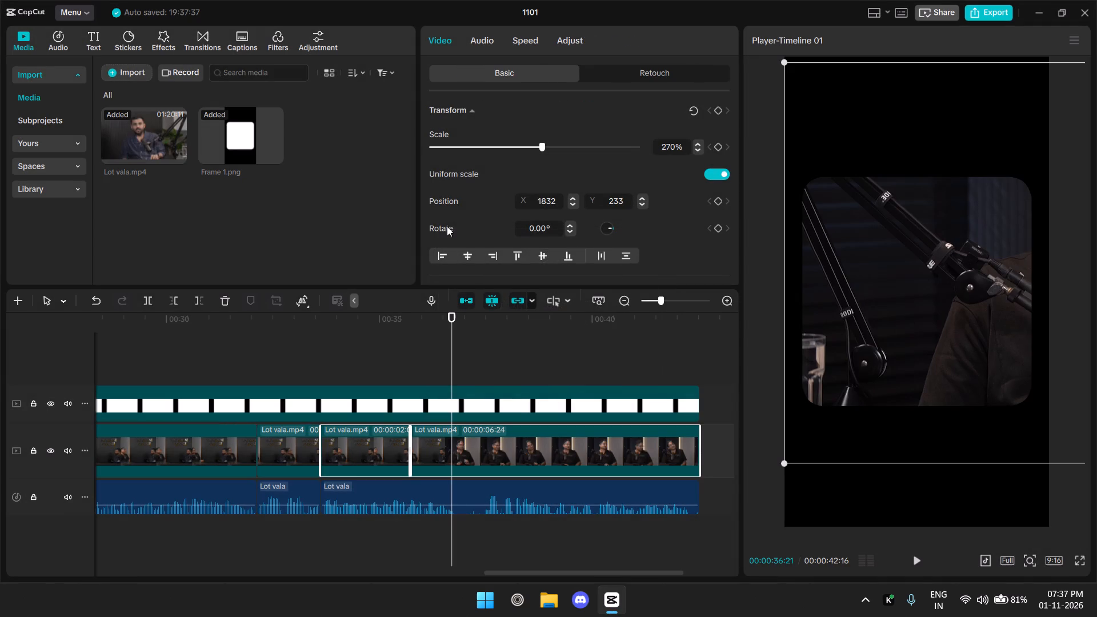
# Copy the second clip's attributes onto the final Lot vala.mp4 segment, giving it 171% scale and position X 184, Y -41.
pyautogui.hotkey('ctrl', '-')
pyautogui.hotkey('ctrl', '-')
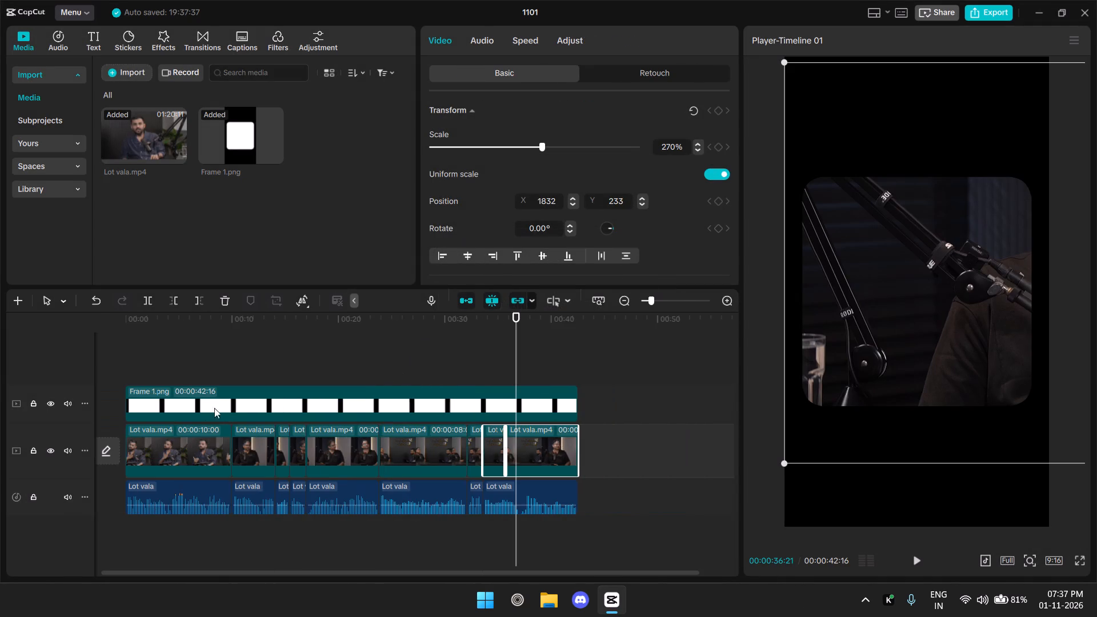
pyautogui.click(230, 452)
pyautogui.click(242, 447)
pyautogui.hotkey('ctrl', 'c')
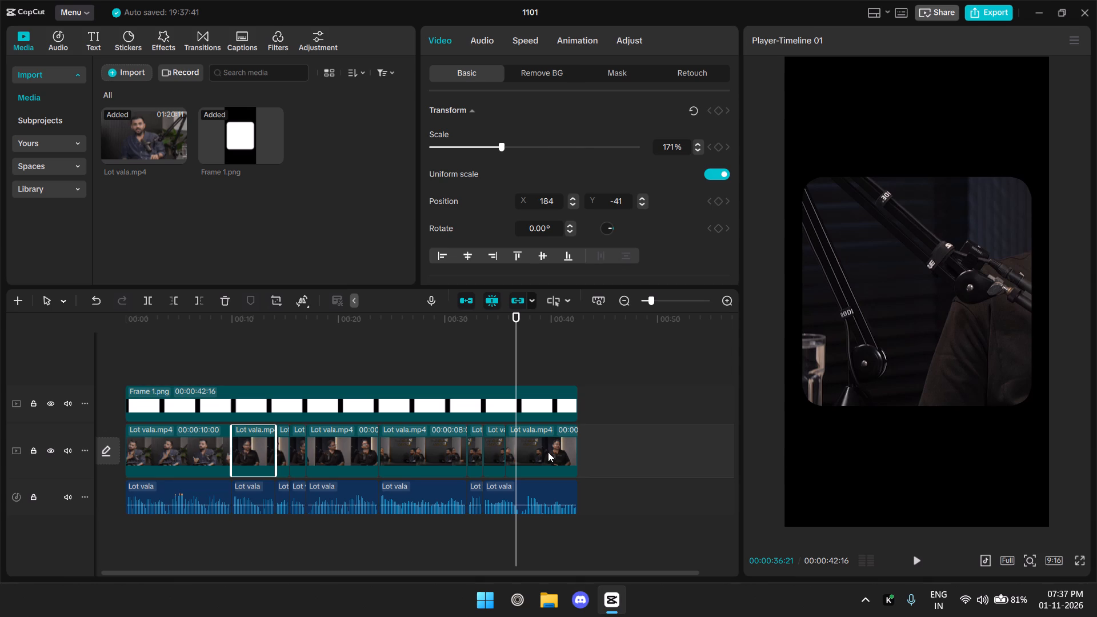
pyautogui.click(580, 448)
pyautogui.click(554, 448)
pyautogui.hotkey('ctrl', 'shift', 'v')
pyautogui.press('Return')
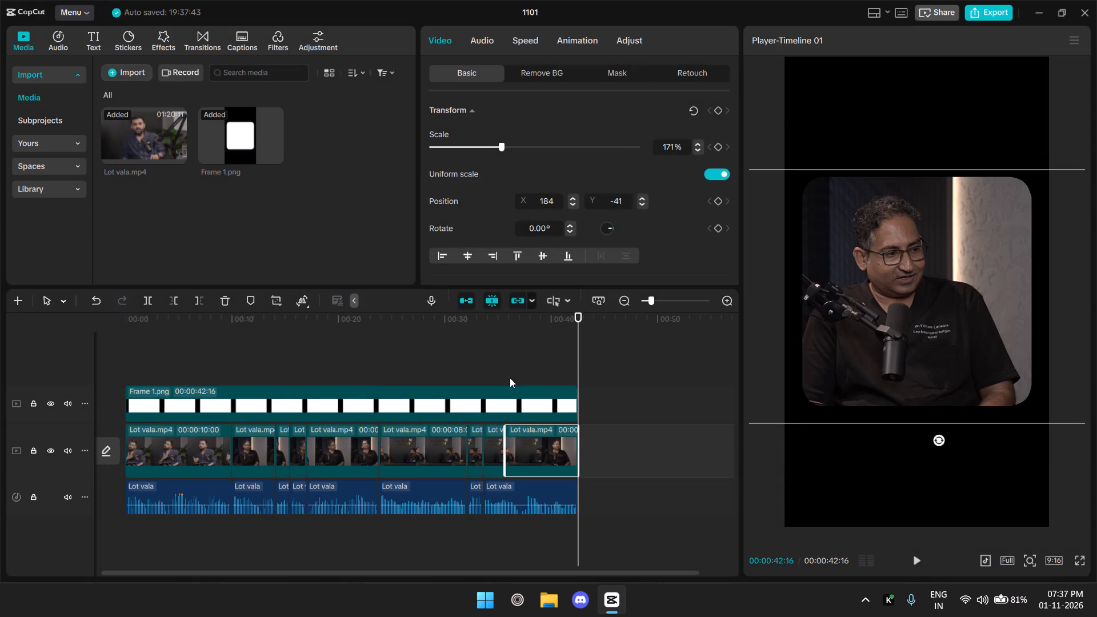
# Preview the reframed final segment from about 38 seconds and scan back to the segment before it.
pyautogui.click(531, 318)
pyautogui.press('space')
pyautogui.moveTo(531, 318); pyautogui.dragTo(497, 328)
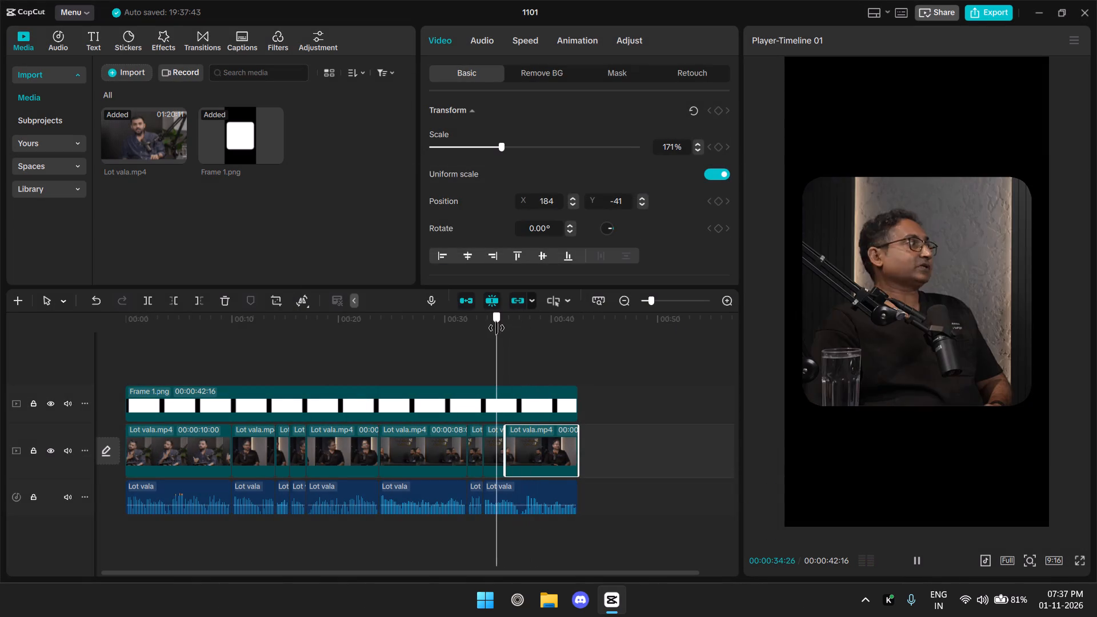
# Play the opening Lot vala.mp4 clip from the start of the timeline to about the 5-second mark.
pyautogui.moveTo(497, 328); pyautogui.dragTo(0, 337)
pyautogui.press('space')
pyautogui.hotkey('ctrl', '=')
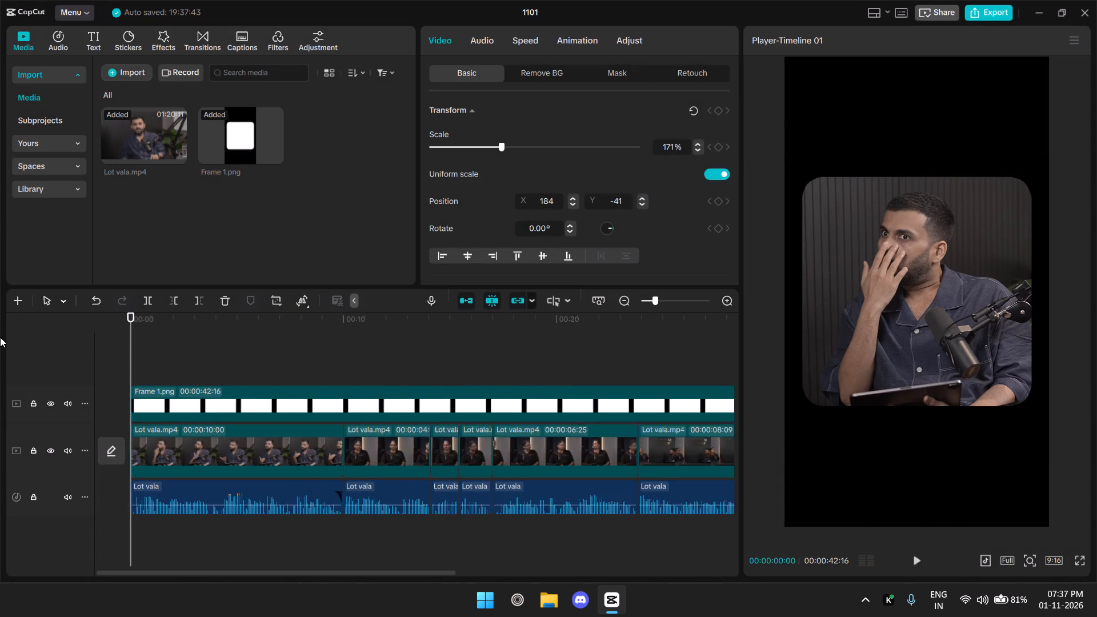
pyautogui.hotkey('ctrl', '=')
pyautogui.press('space')
pyautogui.hotkey('ctrl', '=')
pyautogui.hotkey('ctrl', '=')
pyautogui.hotkey('ctrl', '-')
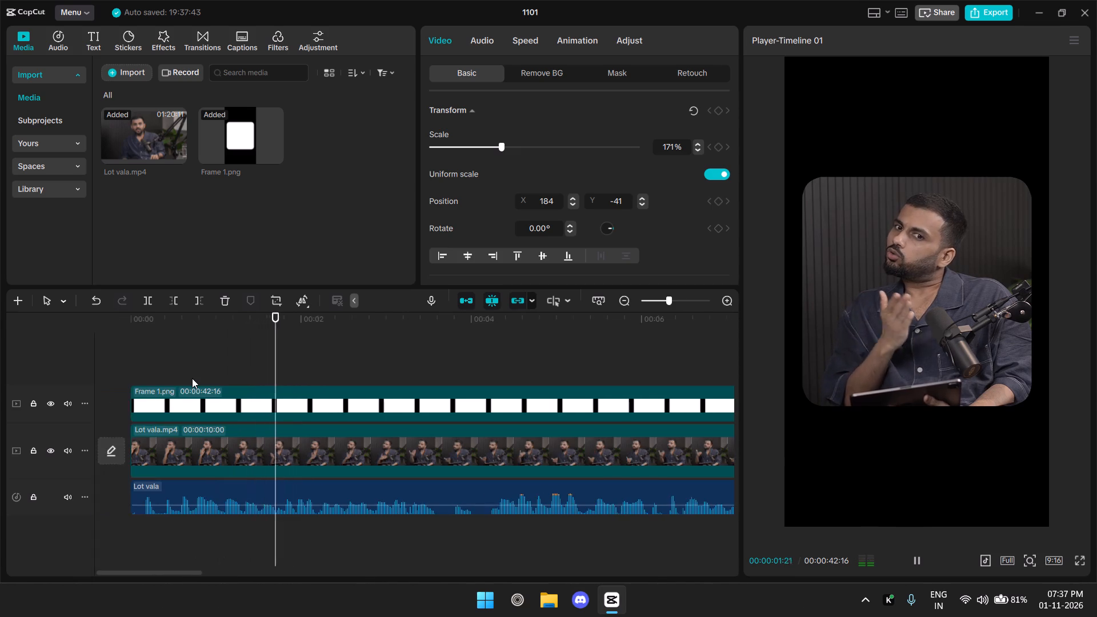
pyautogui.hotkey('ctrl', '=')
pyautogui.hotkey('ctrl', '-')
pyautogui.hotkey('ctrl', '-')
pyautogui.hotkey('ctrl', '-')
pyautogui.hotkey('ctrl', '=')
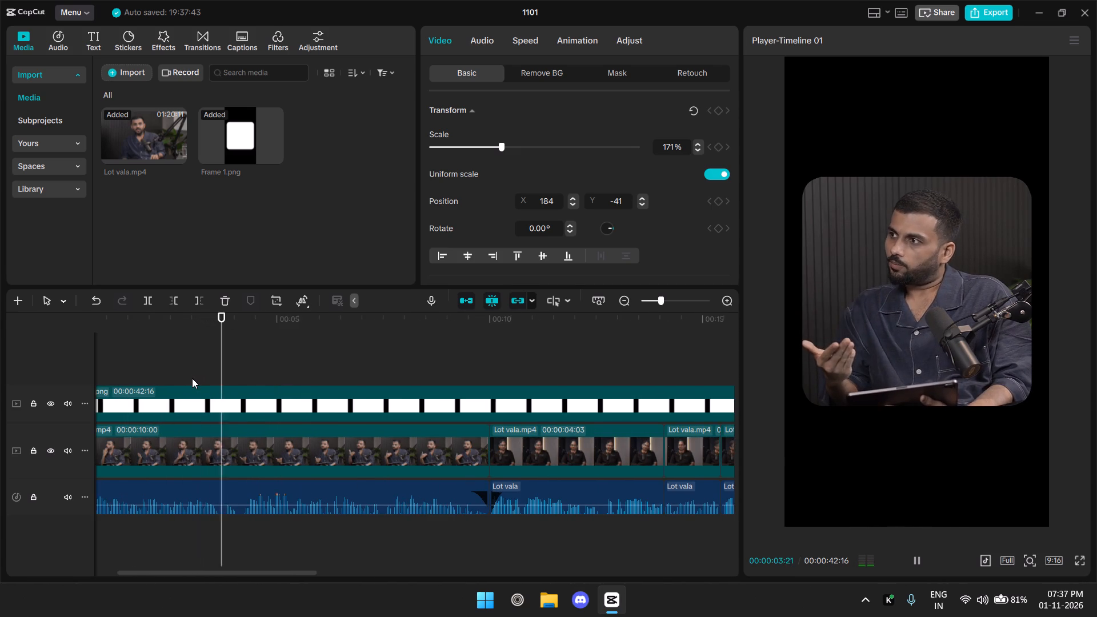
pyautogui.press('space')
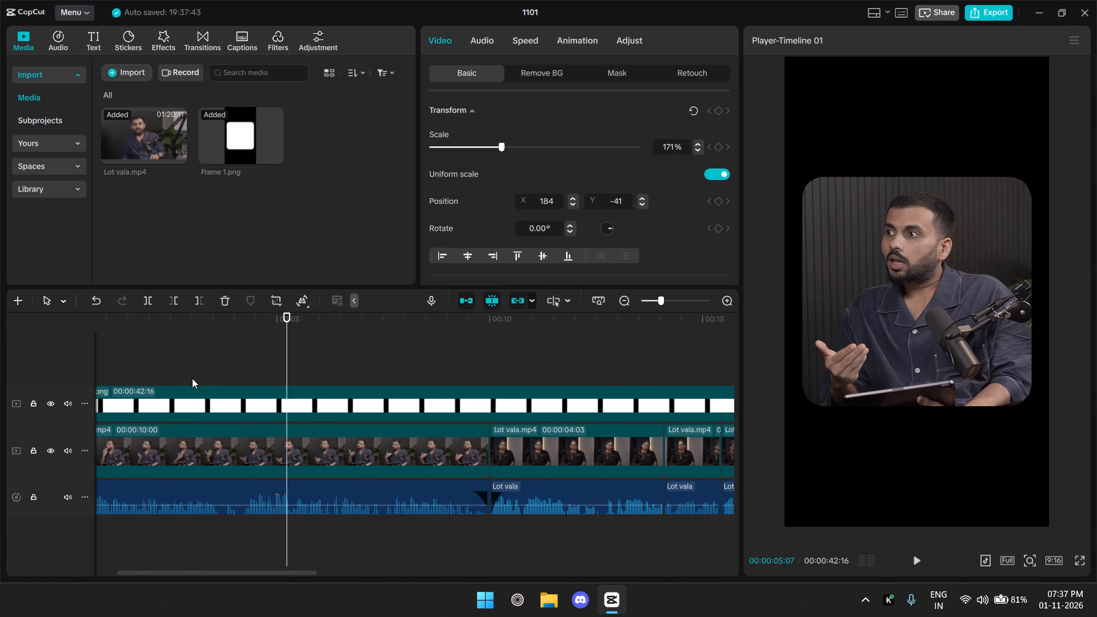
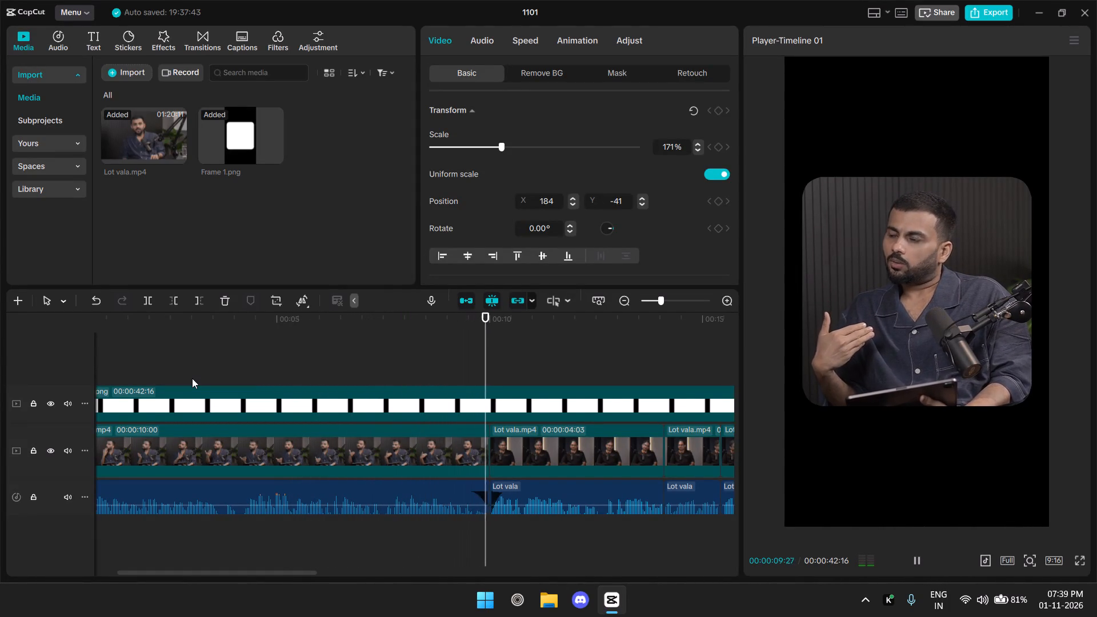
# Watch the playback across the first cut to about 12 seconds, and replay the opening of the timeline.
pyautogui.hotkey('ctrl', '=')
pyautogui.hotkey('ctrl', '-')
pyautogui.hotkey('ctrl', '-')
pyautogui.hotkey('ctrl', '=')
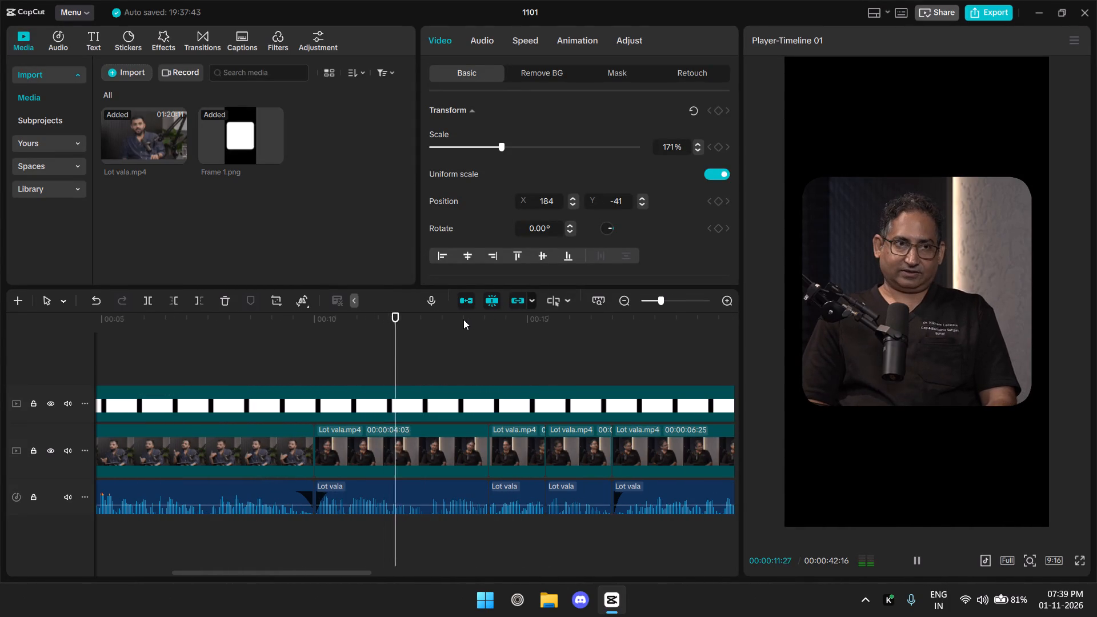
pyautogui.press('space')
pyautogui.moveTo(368, 319); pyautogui.dragTo(0, 313)
pyautogui.press('space')
pyautogui.hotkey('ctrl', '=')
pyautogui.press('space')
# Keyframe the opening Lot vala.mp4 clip's scale from 219% at its start to 161% at 00:00:02:10.
pyautogui.moveTo(219, 333); pyautogui.dragTo(41, 328)
pyautogui.moveTo(154, 319); pyautogui.dragTo(126, 323)
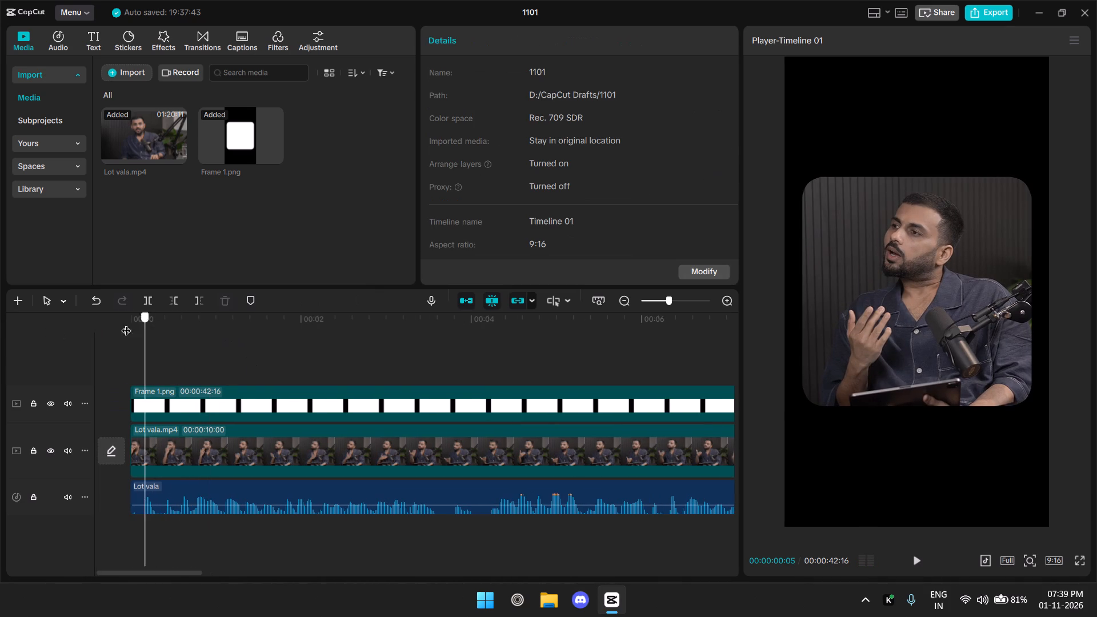
pyautogui.moveTo(126, 323); pyautogui.dragTo(122, 324)
pyautogui.click(166, 449)
pyautogui.click(719, 153)
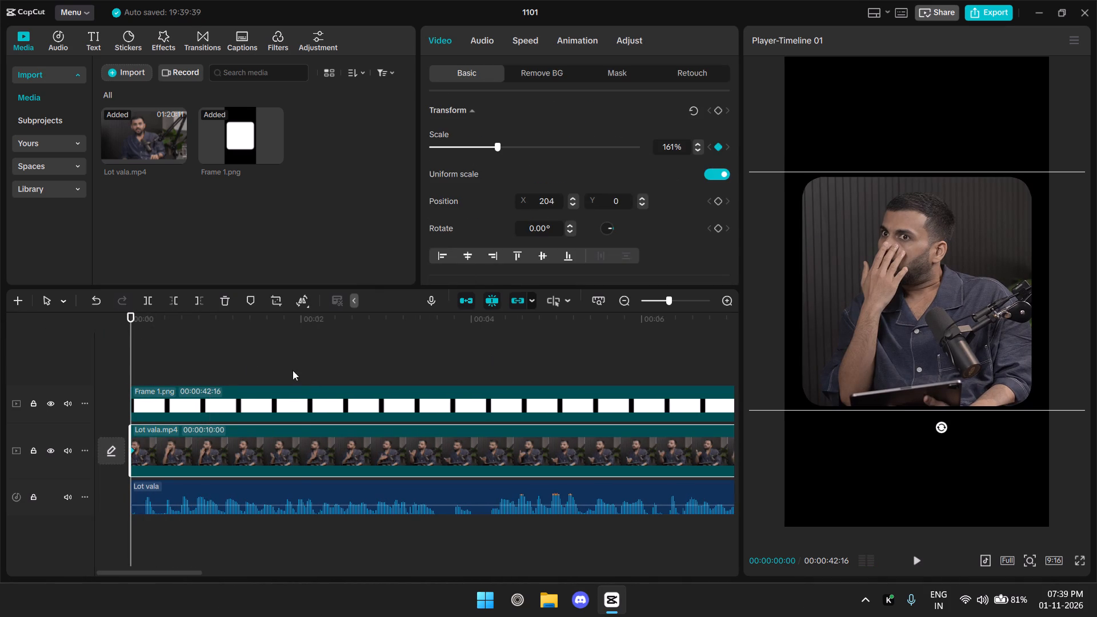
pyautogui.moveTo(276, 331); pyautogui.dragTo(329, 330)
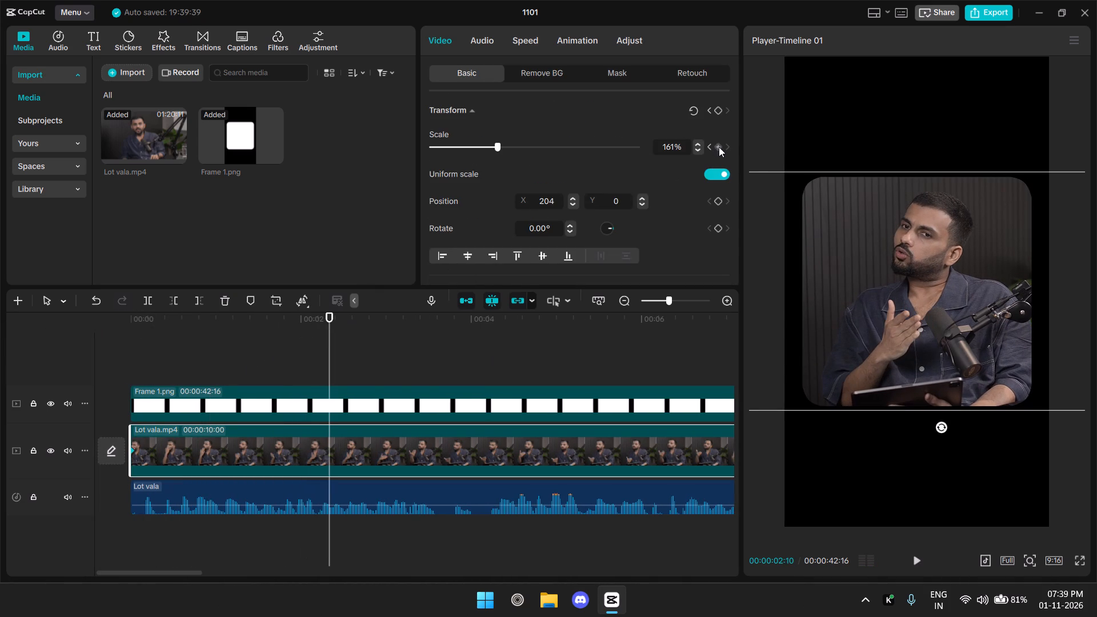
pyautogui.click(719, 147)
pyautogui.click(711, 147)
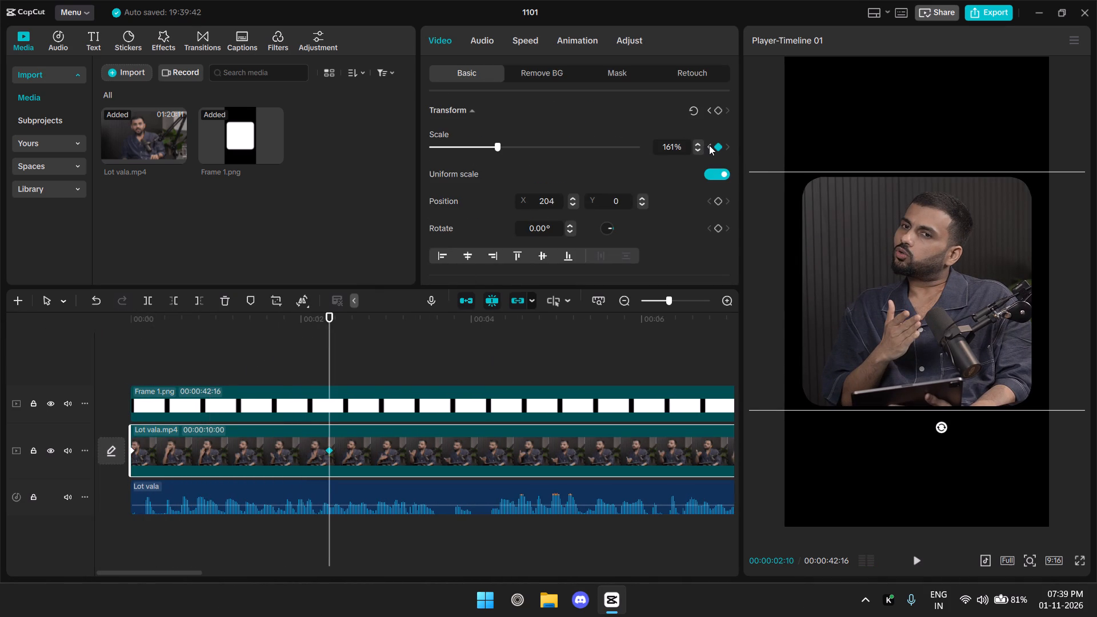
pyautogui.click(709, 145)
pyautogui.moveTo(502, 143); pyautogui.dragTo(522, 139)
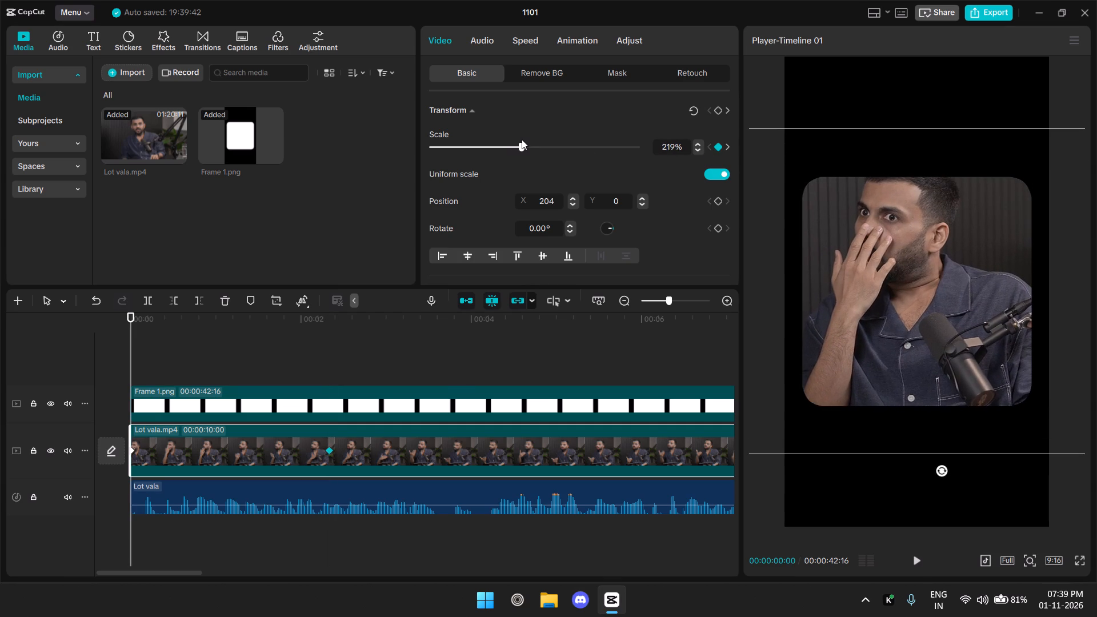
# Apply the Cubic Out preset curve to the scale animation between the opening clip's two keyframes.
pyautogui.hotkey('alt', 'k')
pyautogui.hotkey('ctrl', '-')
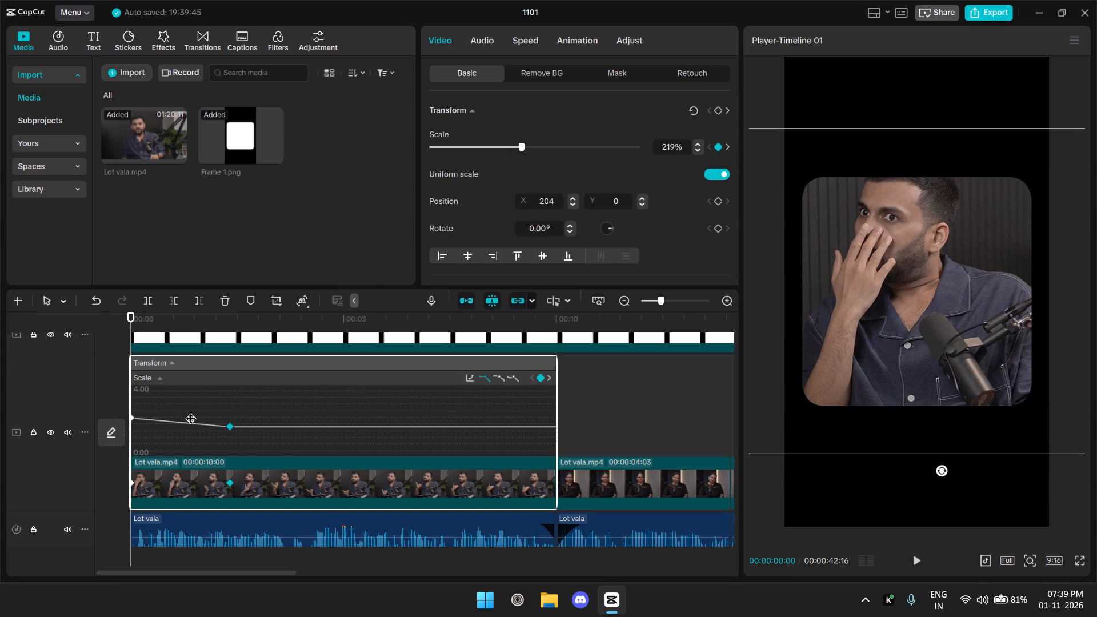
pyautogui.click(191, 419)
pyautogui.click(465, 374)
pyautogui.click(606, 470)
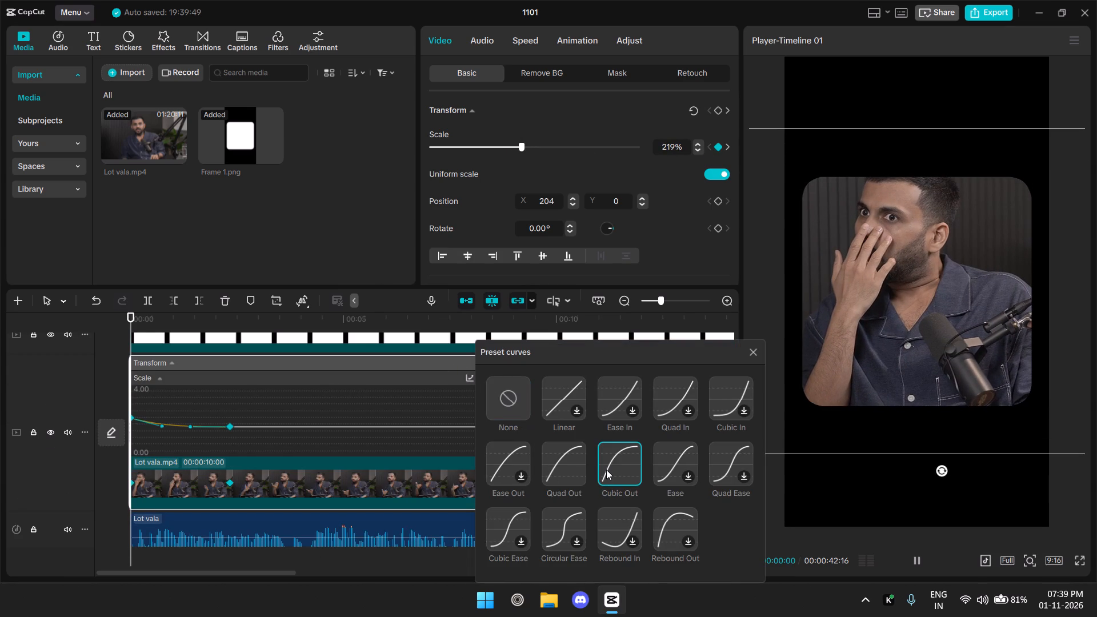
pyautogui.click(746, 354)
pyautogui.hotkey('alt', 'k')
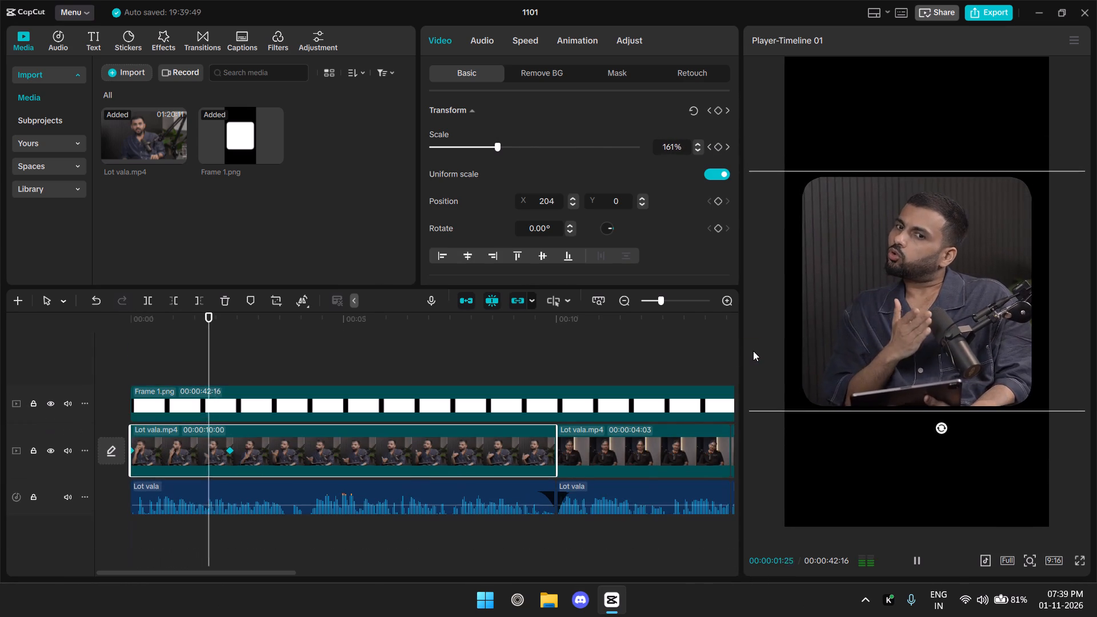
# Preview the opening clip's zoom-out from the start, and replay its speech up to about the 7-second mark.
pyautogui.click(186, 368)
pyautogui.moveTo(171, 327); pyautogui.dragTo(51, 327)
pyautogui.press('space')
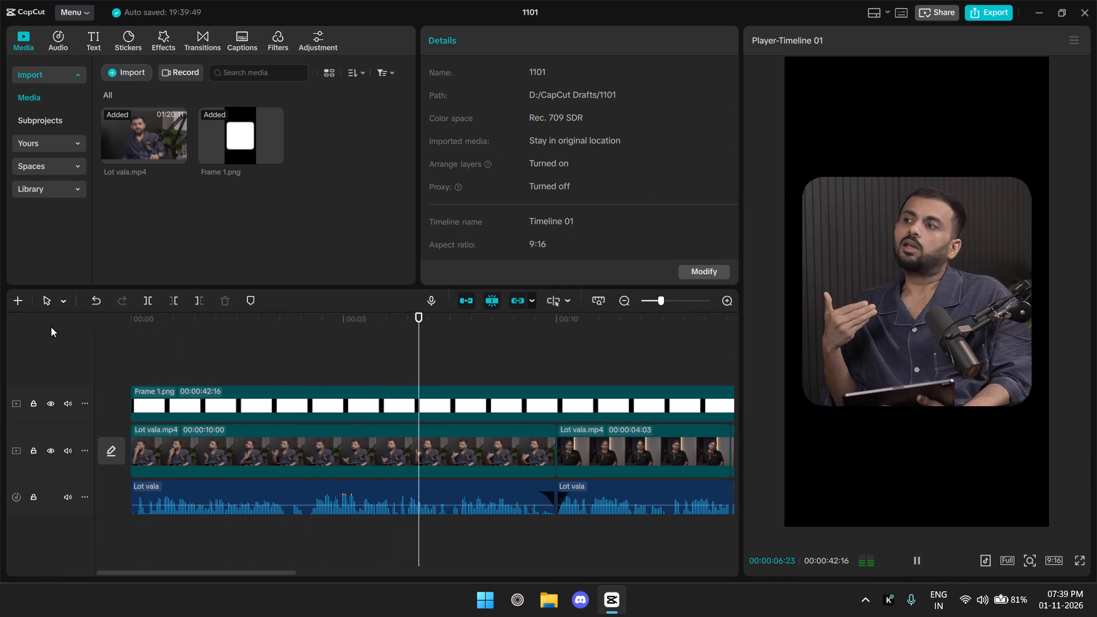
pyautogui.press('space')
pyautogui.click(174, 311)
pyautogui.press('space')
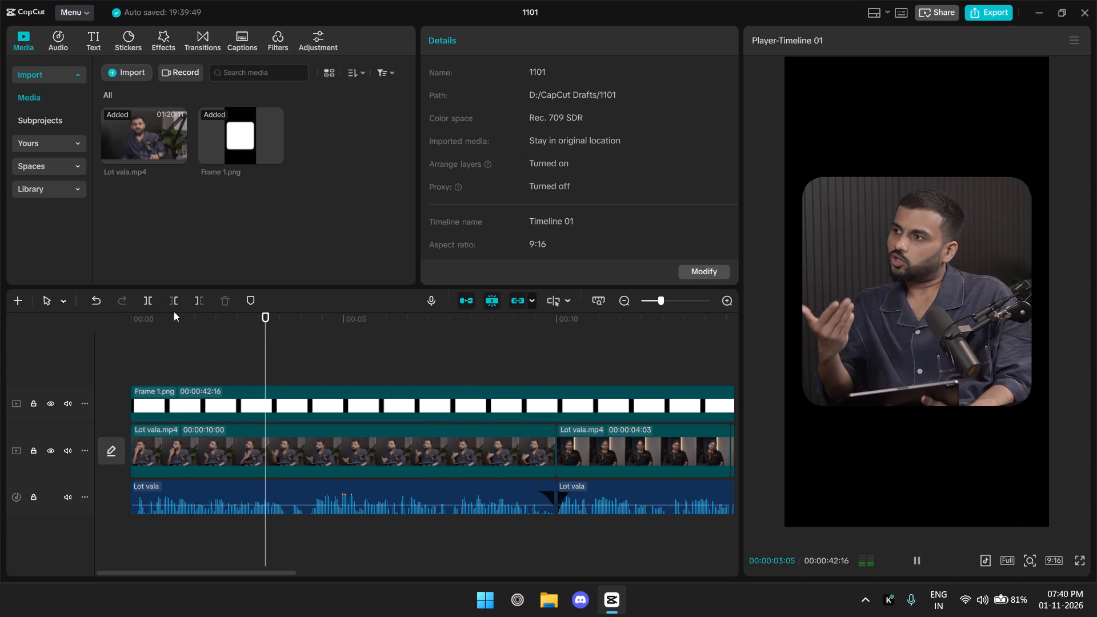
pyautogui.press('space')
pyautogui.press('space')
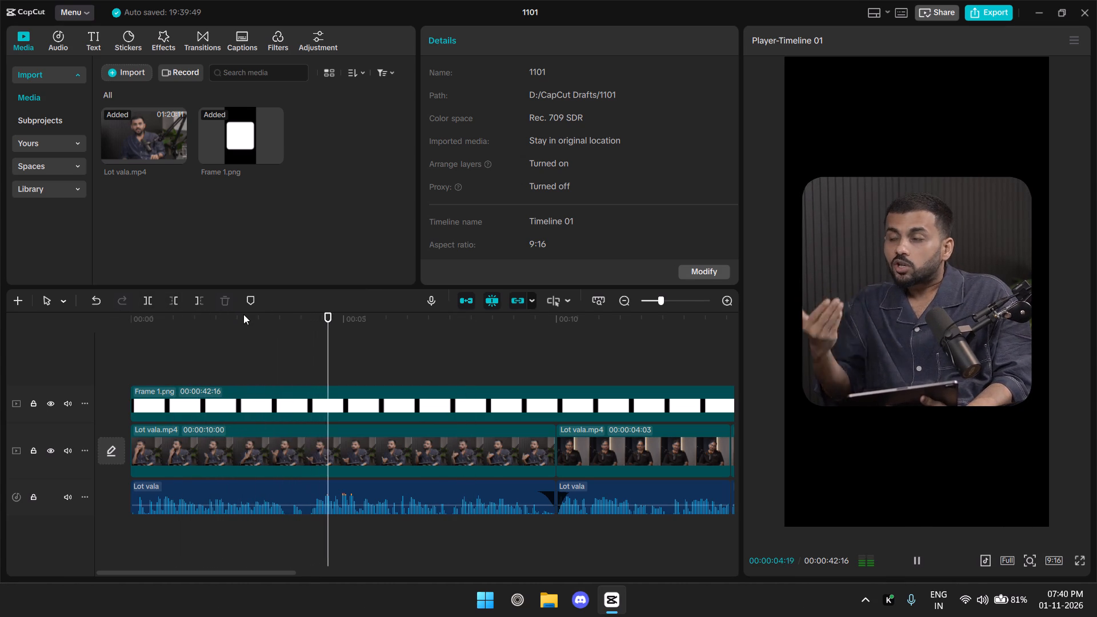
pyautogui.press('space')
pyautogui.press('space')
pyautogui.press('space')
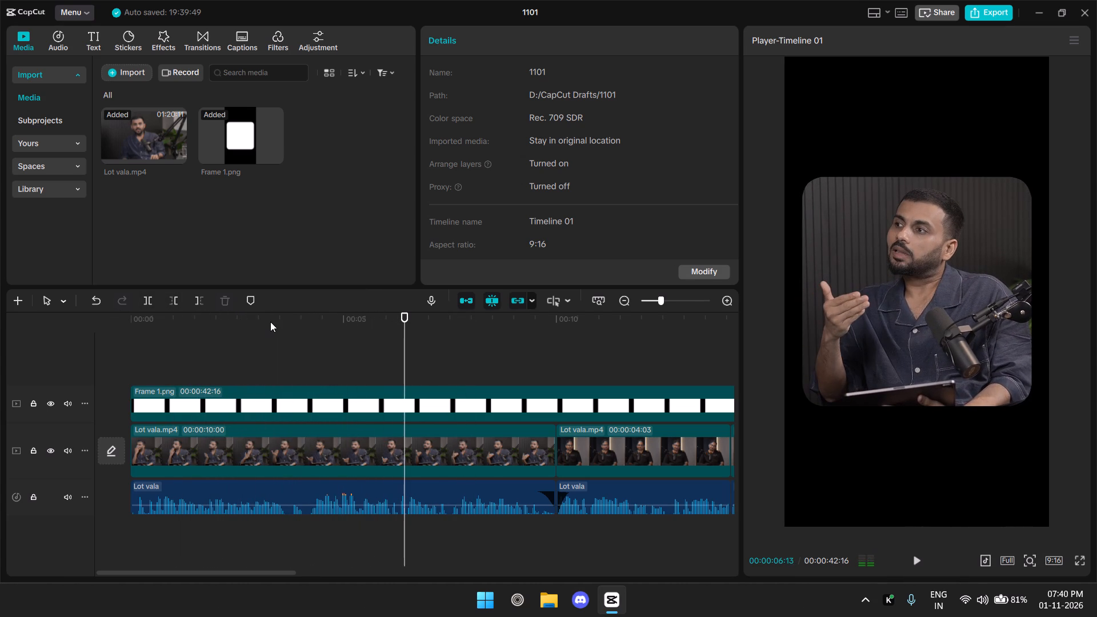
pyautogui.click(238, 314)
pyautogui.press('space')
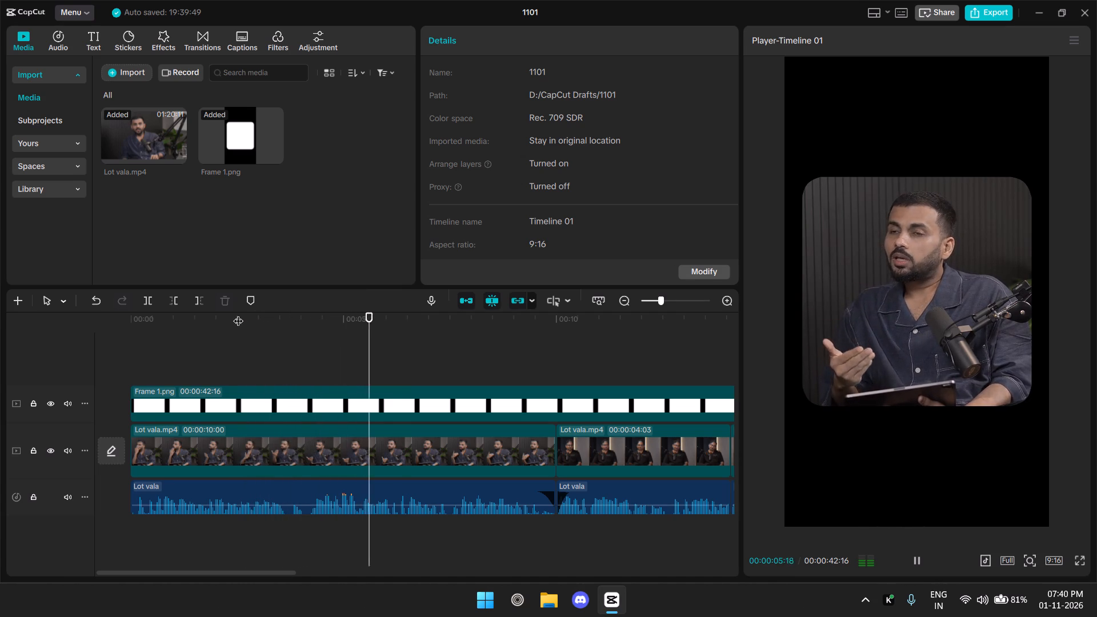
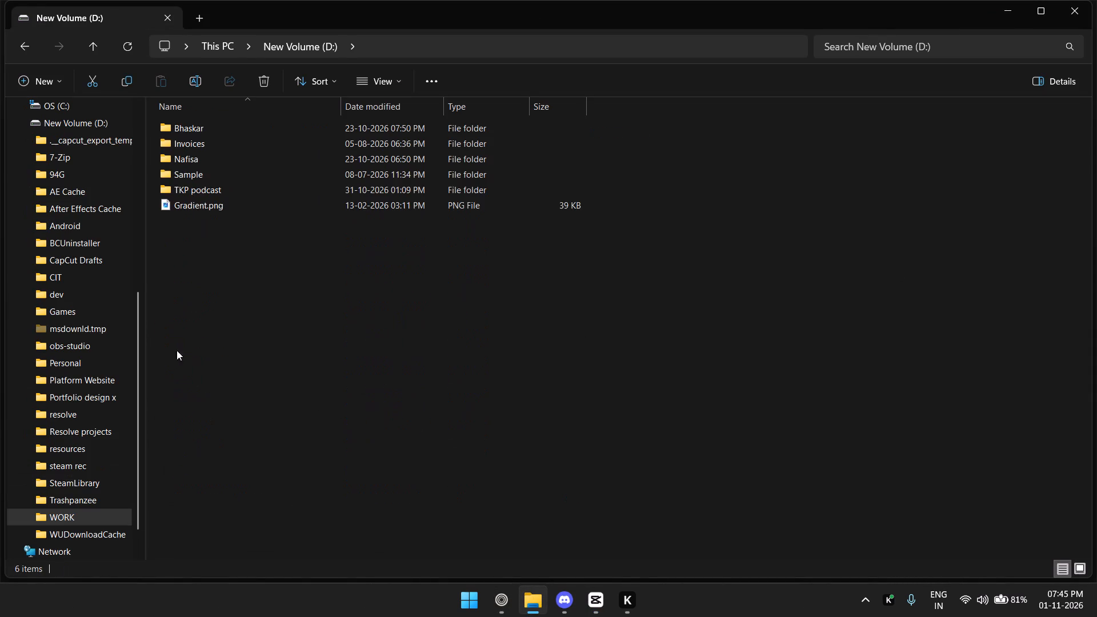
pyautogui.doubleClick(186, 185)
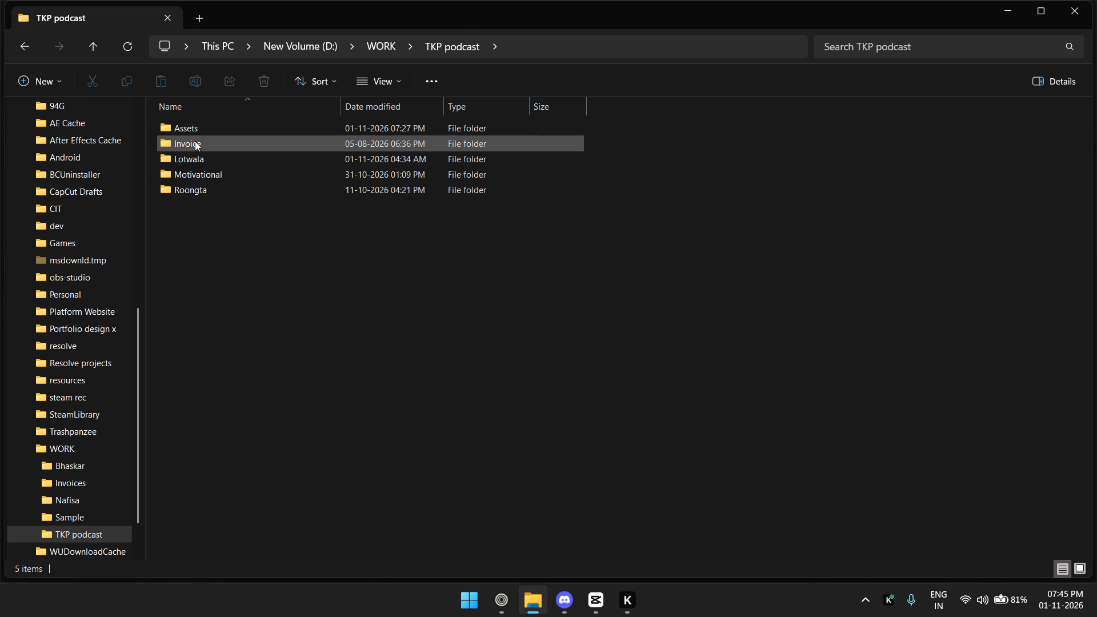
pyautogui.doubleClick(233, 155)
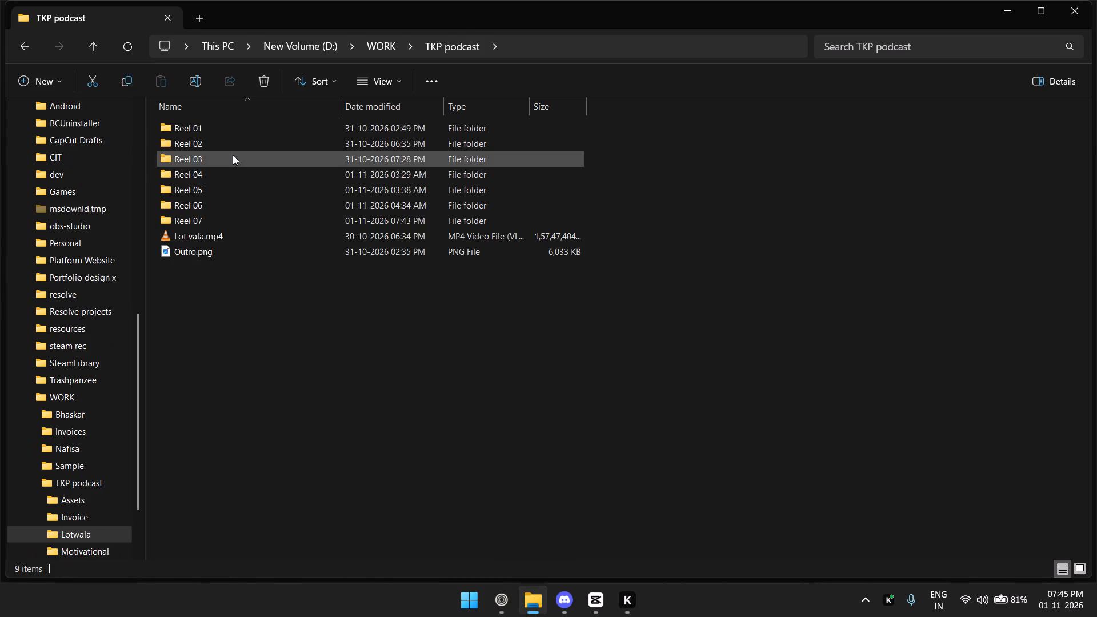
pyautogui.click(214, 211)
pyautogui.doubleClick(211, 215)
pyautogui.click(225, 137)
pyautogui.doubleClick(231, 128)
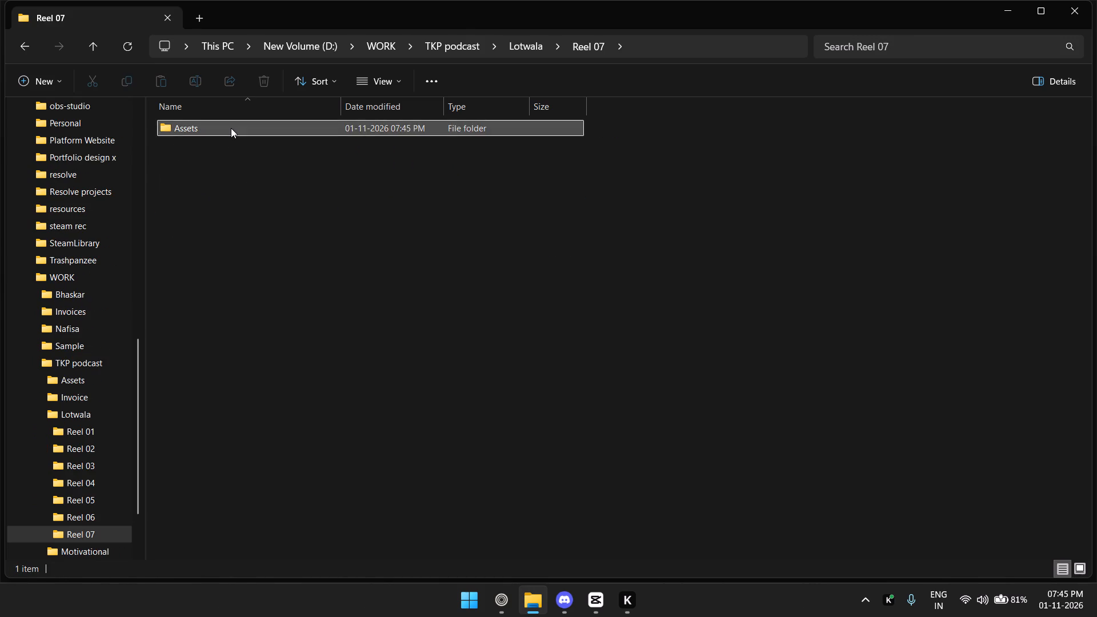
# Import all three generated images from the Assets folder into the media of CapCut project 1101.
pyautogui.moveTo(192, 226); pyautogui.dragTo(429, 158)
pyautogui.moveTo(372, 191); pyautogui.dragTo(514, 444)
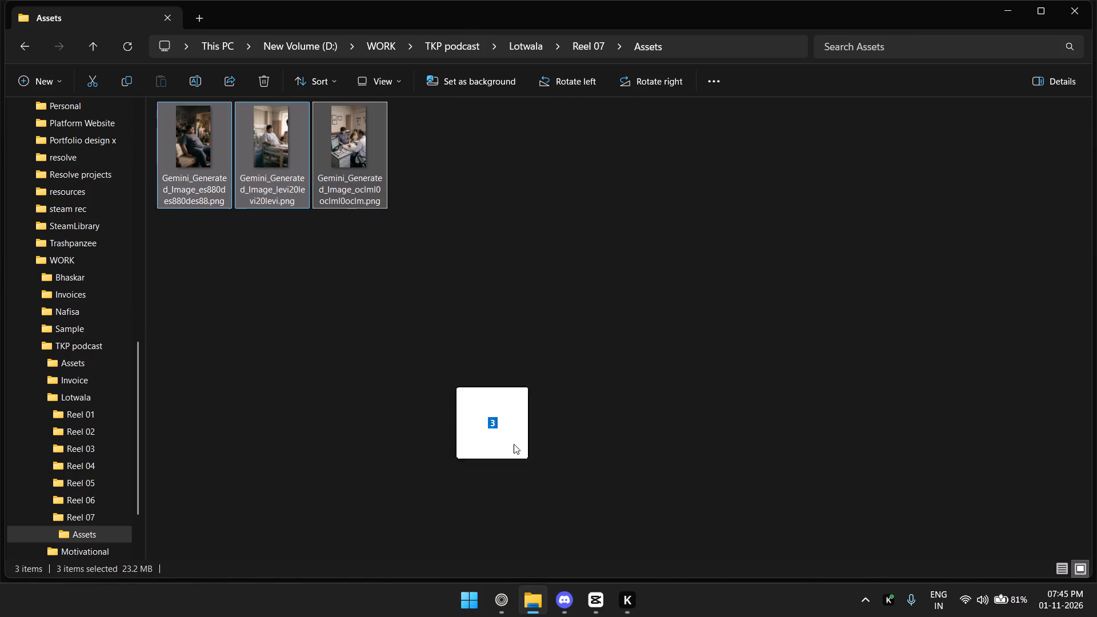
pyautogui.moveTo(514, 444); pyautogui.dragTo(267, 225)
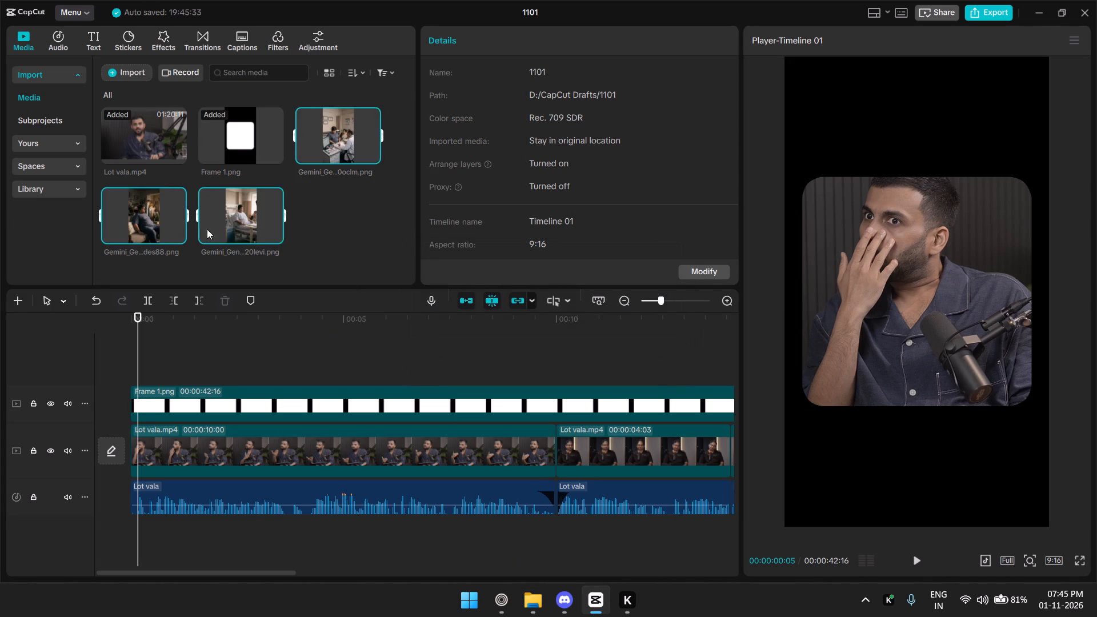
pyautogui.click(315, 229)
# Place the image of the teenager seated at home between the video and Frame 1.png tracks, starting at about 2 seconds.
pyautogui.moveTo(147, 212); pyautogui.dragTo(151, 217)
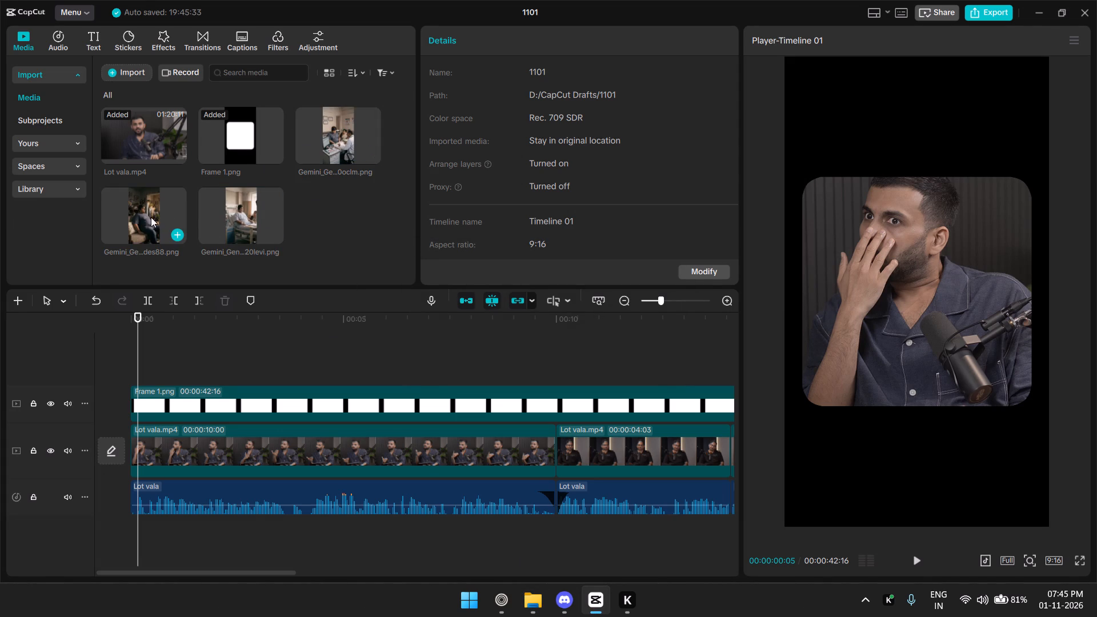
pyautogui.moveTo(151, 217); pyautogui.dragTo(235, 423)
pyautogui.moveTo(281, 424); pyautogui.dragTo(229, 424)
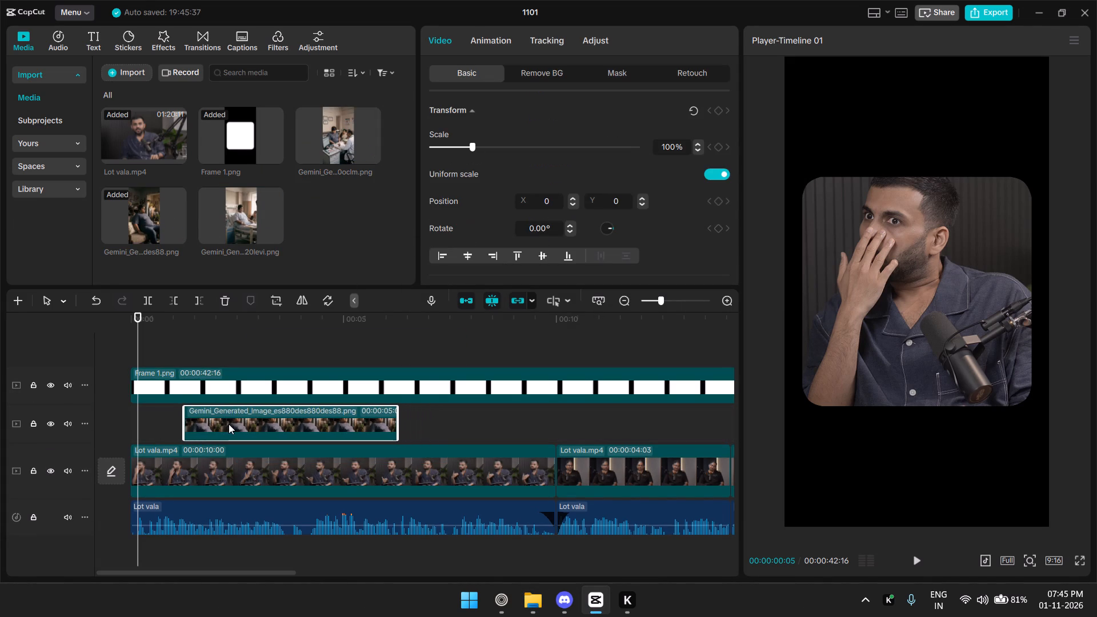
pyautogui.moveTo(229, 424); pyautogui.dragTo(225, 424)
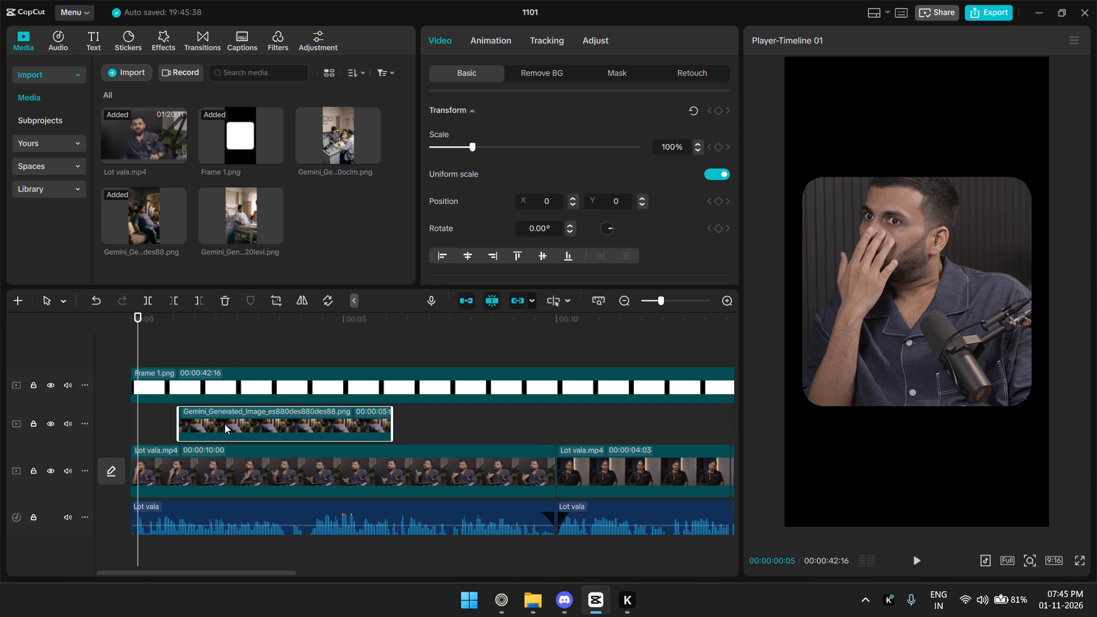
pyautogui.press('space')
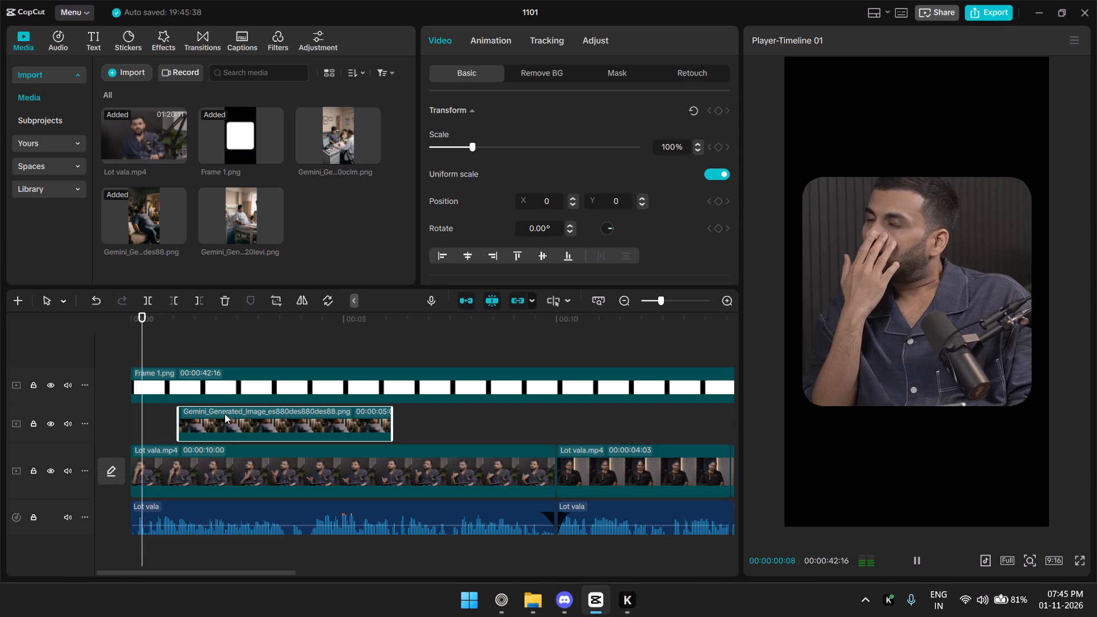
pyautogui.press('space')
pyautogui.press('space')
pyautogui.moveTo(263, 430); pyautogui.dragTo(297, 434)
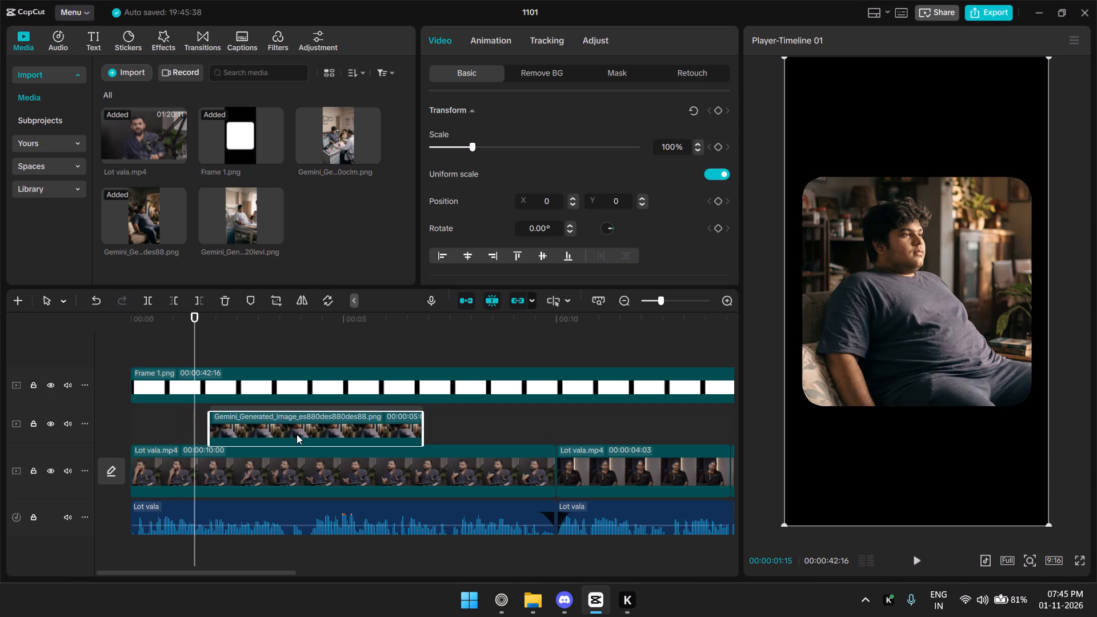
pyautogui.moveTo(297, 434); pyautogui.dragTo(300, 432)
pyautogui.click(408, 425)
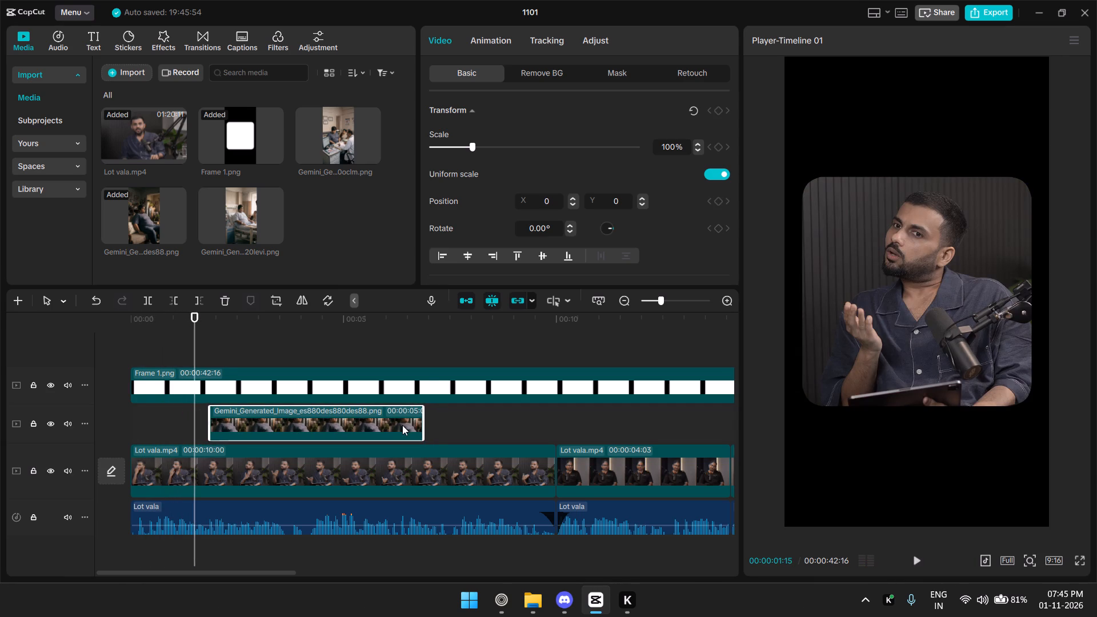
# Play through the seated-teenager image and trim its end to about 3 seconds on the timeline.
pyautogui.press('space')
pyautogui.press('space')
pyautogui.press('space')
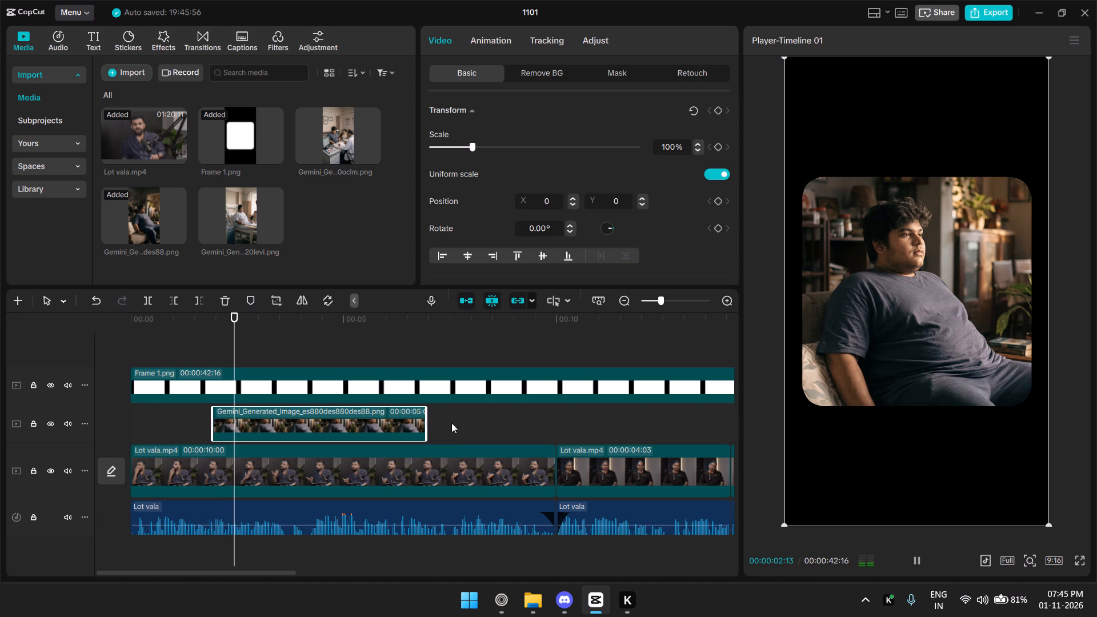
pyautogui.press('space')
pyautogui.moveTo(426, 421); pyautogui.dragTo(257, 428)
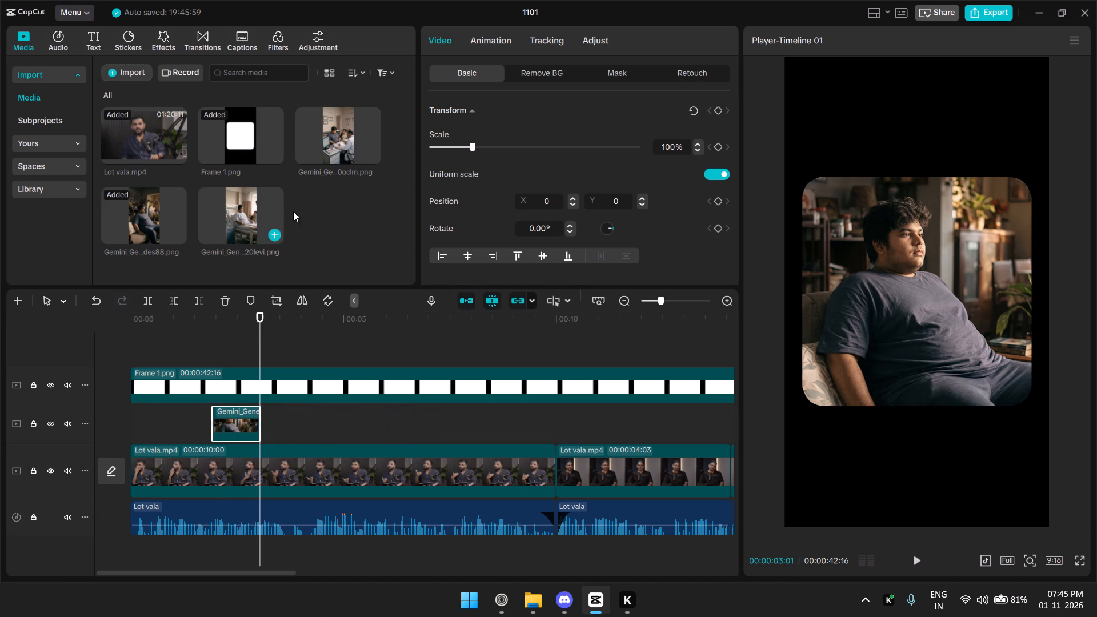
# Add the hospital-bed image directly after the seated-teenager image, trim its end to about 5 seconds and play past the cut.
pyautogui.click(298, 206)
pyautogui.moveTo(246, 207); pyautogui.dragTo(259, 418)
pyautogui.click(234, 315)
pyautogui.press('space')
pyautogui.press('space')
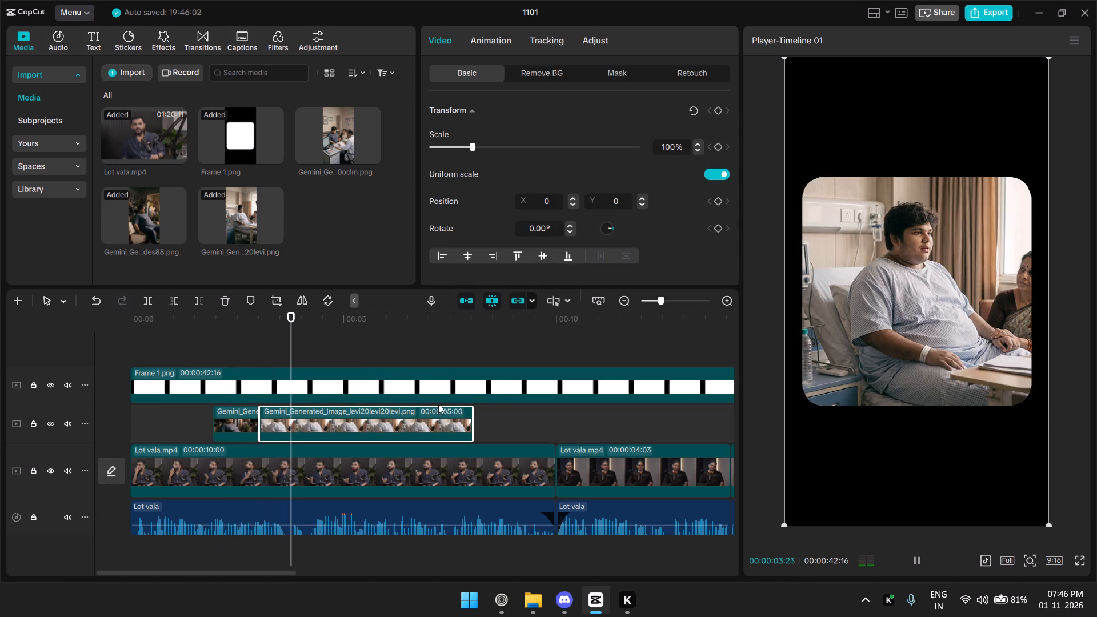
pyautogui.press('space')
pyautogui.press('space')
pyautogui.moveTo(473, 422); pyautogui.dragTo(341, 426)
pyautogui.press('space')
pyautogui.press('space')
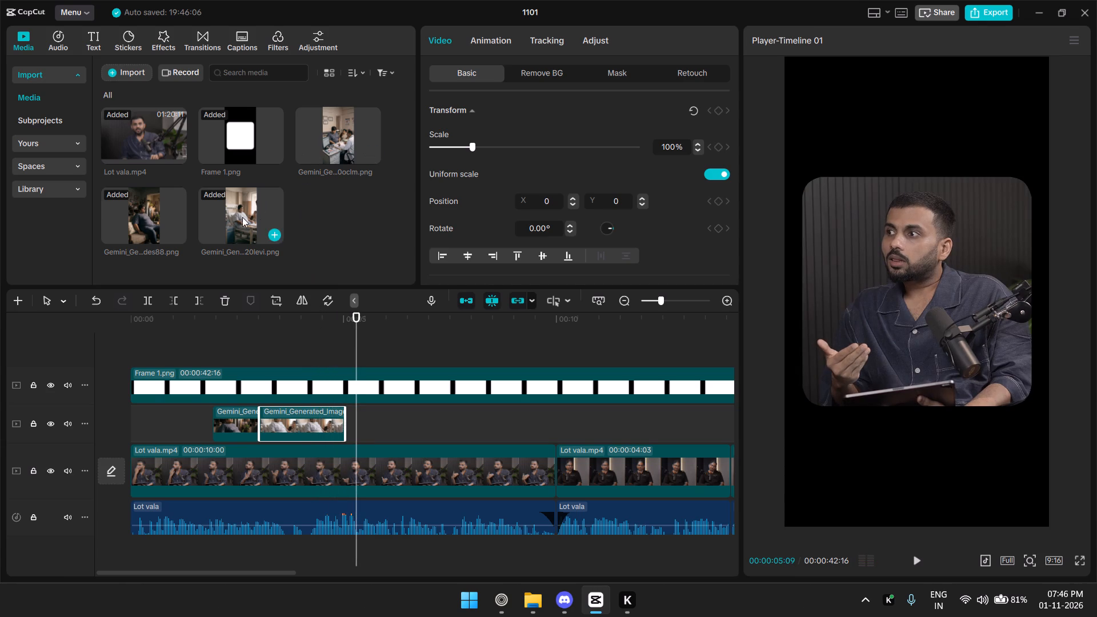
# Add the doctor's-cabin image to the timeline at about 5 seconds, where the hospital-bed image ends.
pyautogui.moveTo(136, 207); pyautogui.dragTo(161, 211)
pyautogui.moveTo(338, 126); pyautogui.dragTo(353, 431)
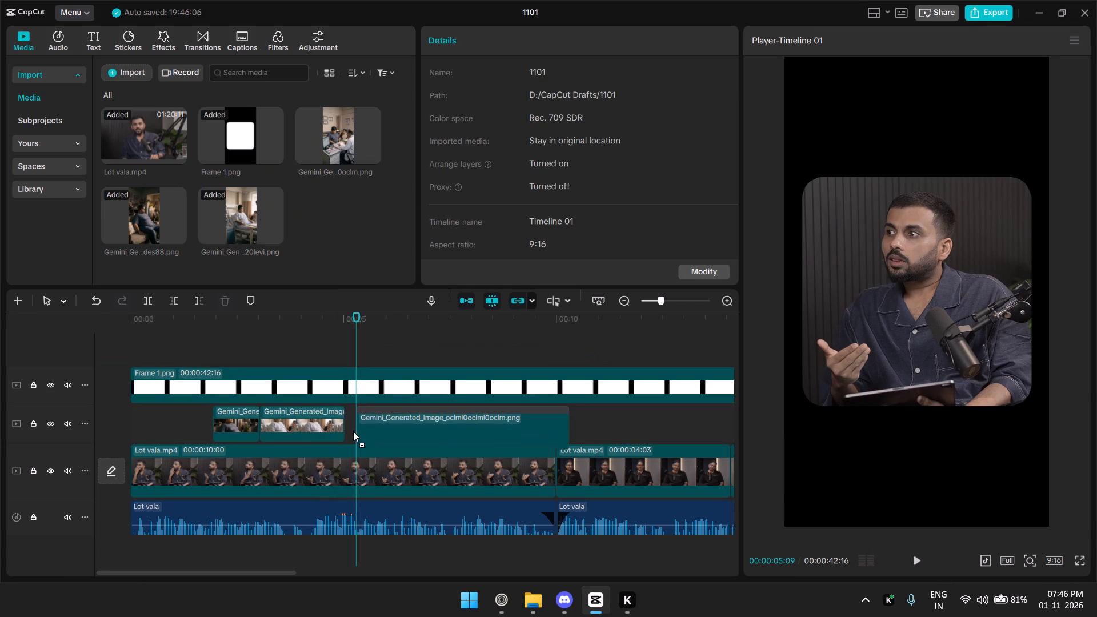
pyautogui.moveTo(353, 431); pyautogui.dragTo(349, 427)
pyautogui.moveTo(386, 423); pyautogui.dragTo(381, 424)
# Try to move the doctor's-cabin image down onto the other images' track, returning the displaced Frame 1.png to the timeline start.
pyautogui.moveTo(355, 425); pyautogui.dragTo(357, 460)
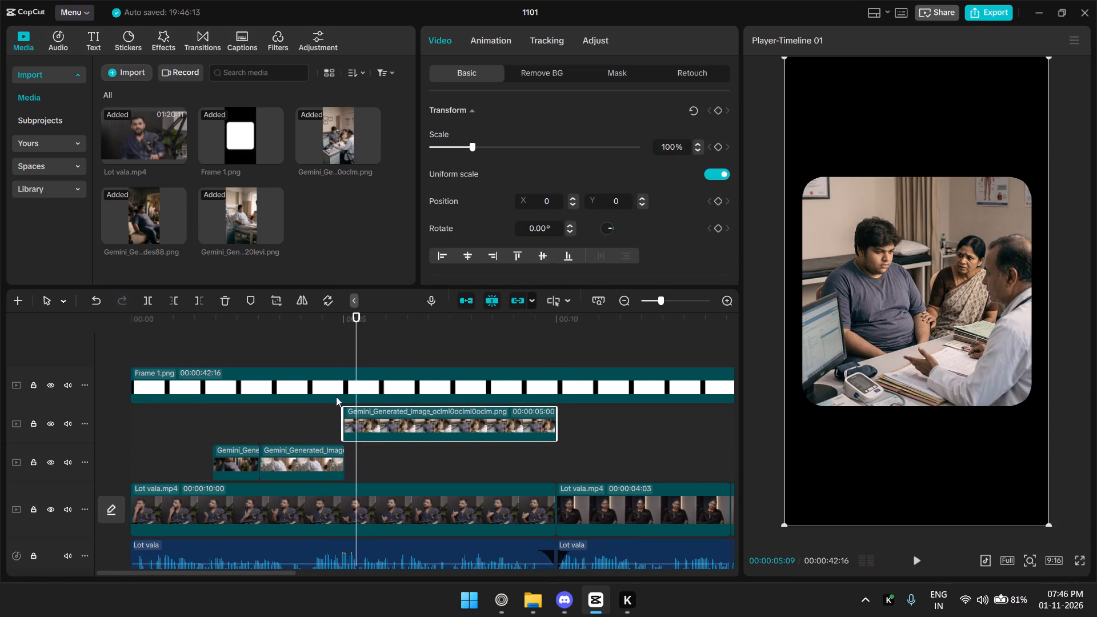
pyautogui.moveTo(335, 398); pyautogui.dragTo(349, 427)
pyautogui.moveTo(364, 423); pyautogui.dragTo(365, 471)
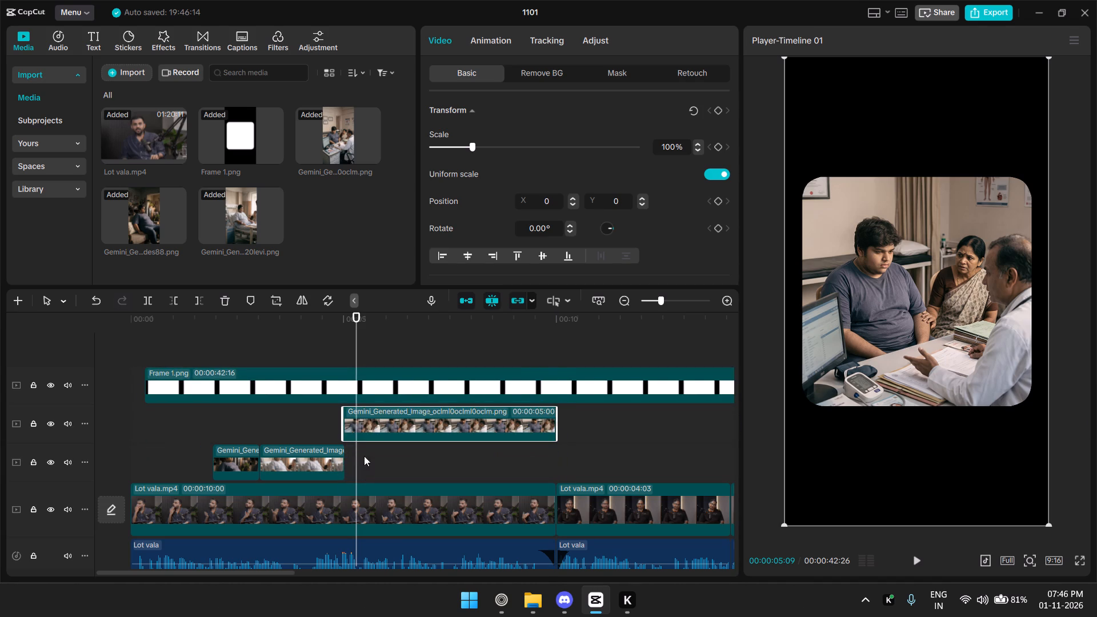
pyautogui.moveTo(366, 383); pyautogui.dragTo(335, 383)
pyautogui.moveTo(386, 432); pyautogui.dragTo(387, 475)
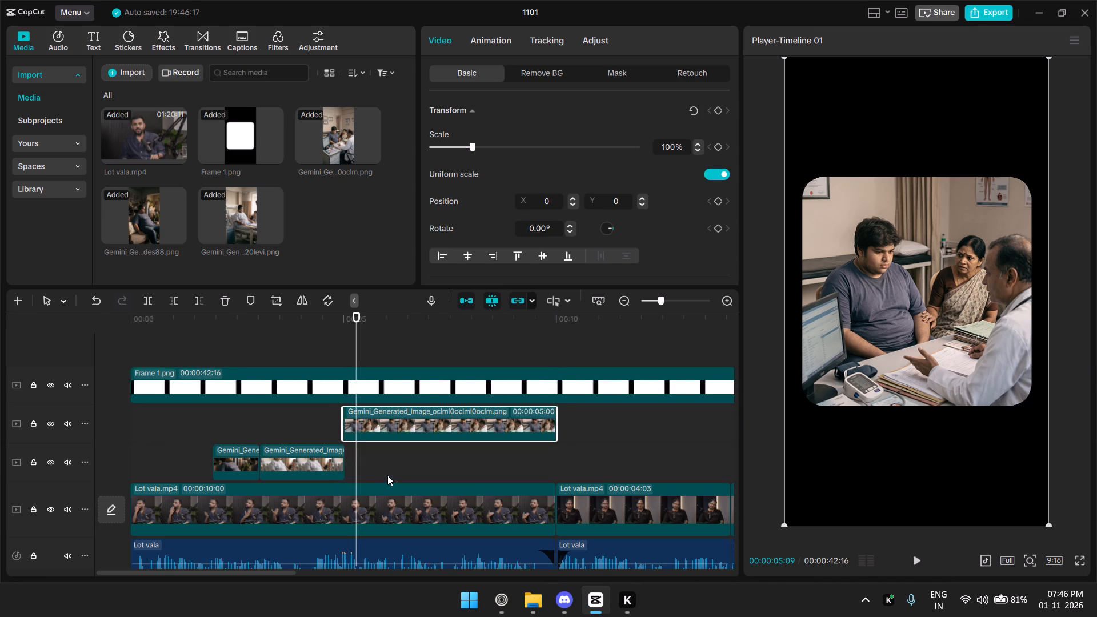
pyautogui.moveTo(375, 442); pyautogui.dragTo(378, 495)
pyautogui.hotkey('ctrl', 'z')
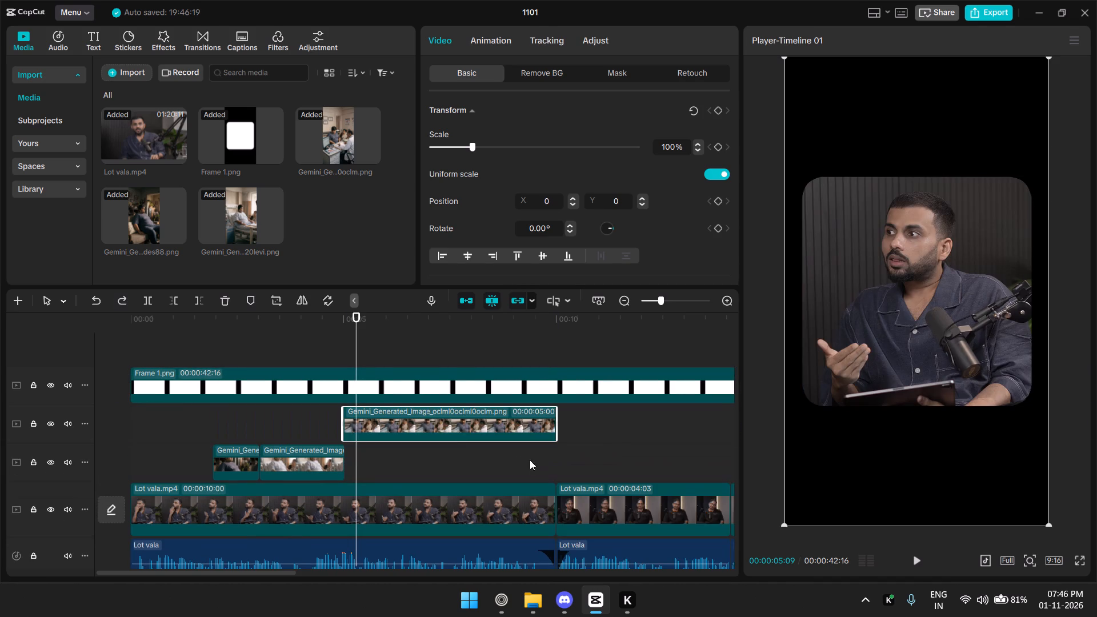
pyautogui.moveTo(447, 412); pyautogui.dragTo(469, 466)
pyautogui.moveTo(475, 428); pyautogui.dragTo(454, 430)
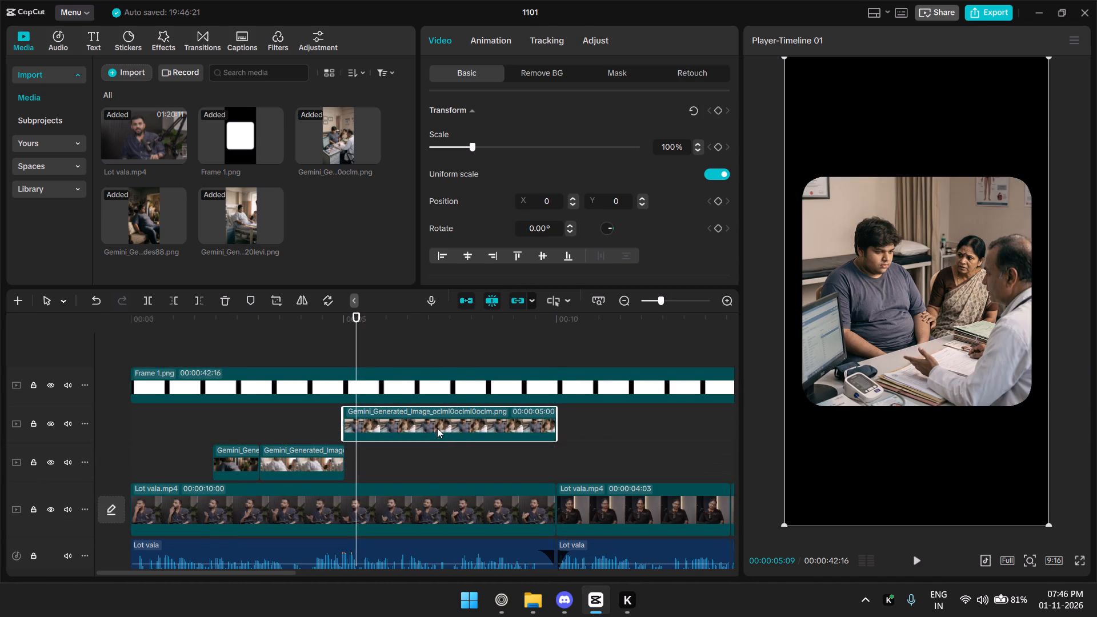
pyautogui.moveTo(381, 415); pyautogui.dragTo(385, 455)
# Trim the doctor's-cabin image's start to the hospital-bed image's end and move it onto the same track as the other images.
pyautogui.moveTo(346, 407); pyautogui.dragTo(351, 422)
pyautogui.moveTo(359, 425); pyautogui.dragTo(359, 428)
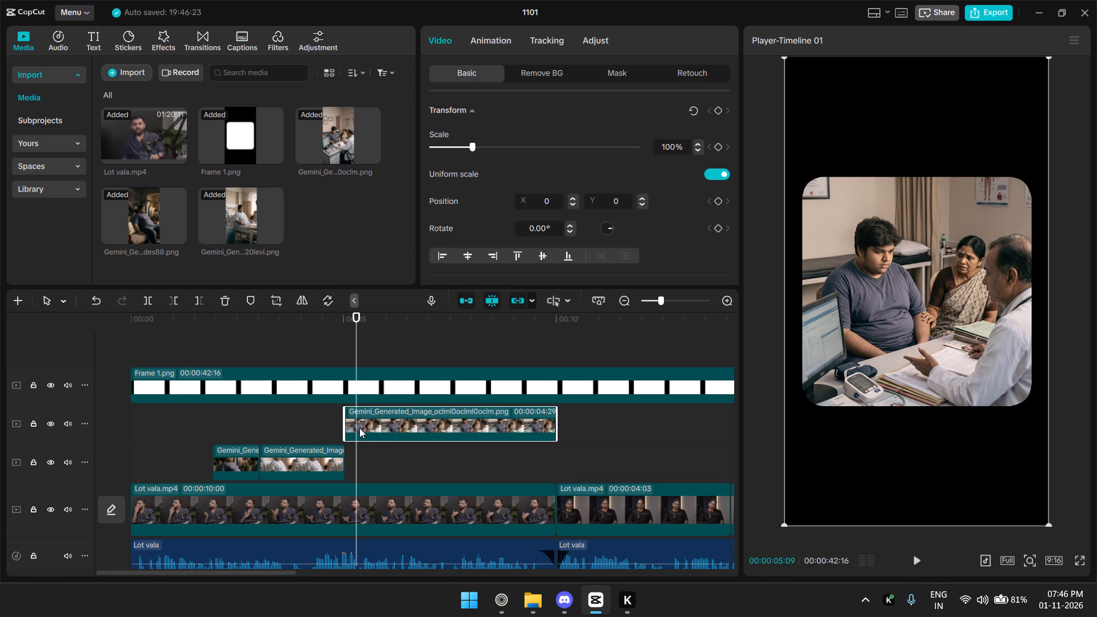
pyautogui.moveTo(359, 428); pyautogui.dragTo(362, 458)
# Play the doctor's-cabin section, shift that image slightly right along the timeline and trim its start to about 6 seconds.
pyautogui.click(318, 331)
pyautogui.press('space')
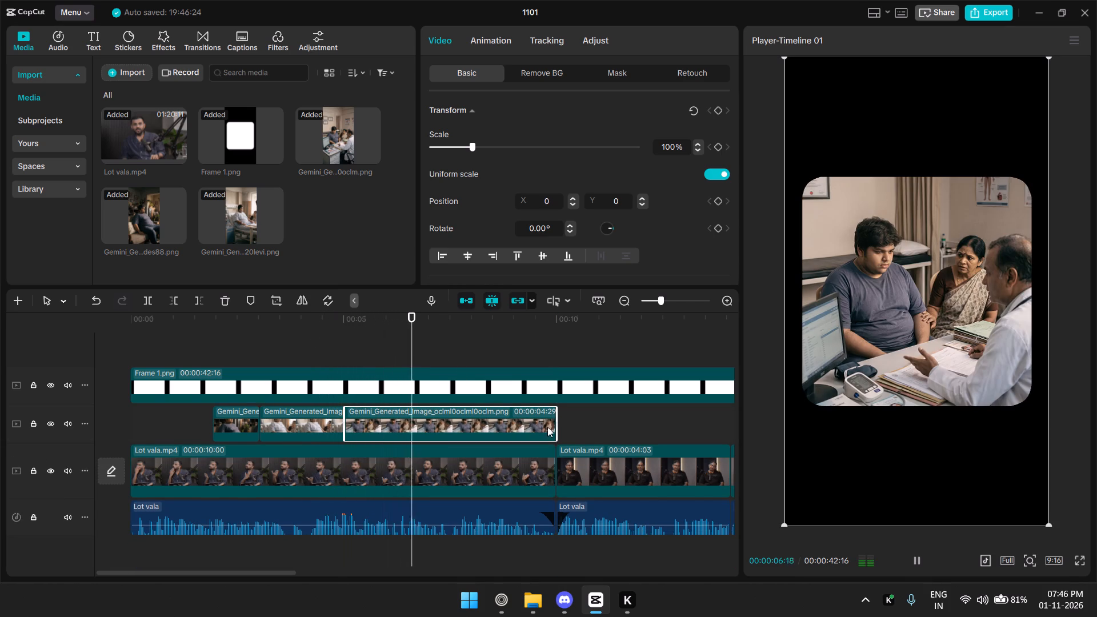
pyautogui.press('space')
pyautogui.press('space')
pyautogui.press('space')
pyautogui.click(326, 415)
pyautogui.click(362, 425)
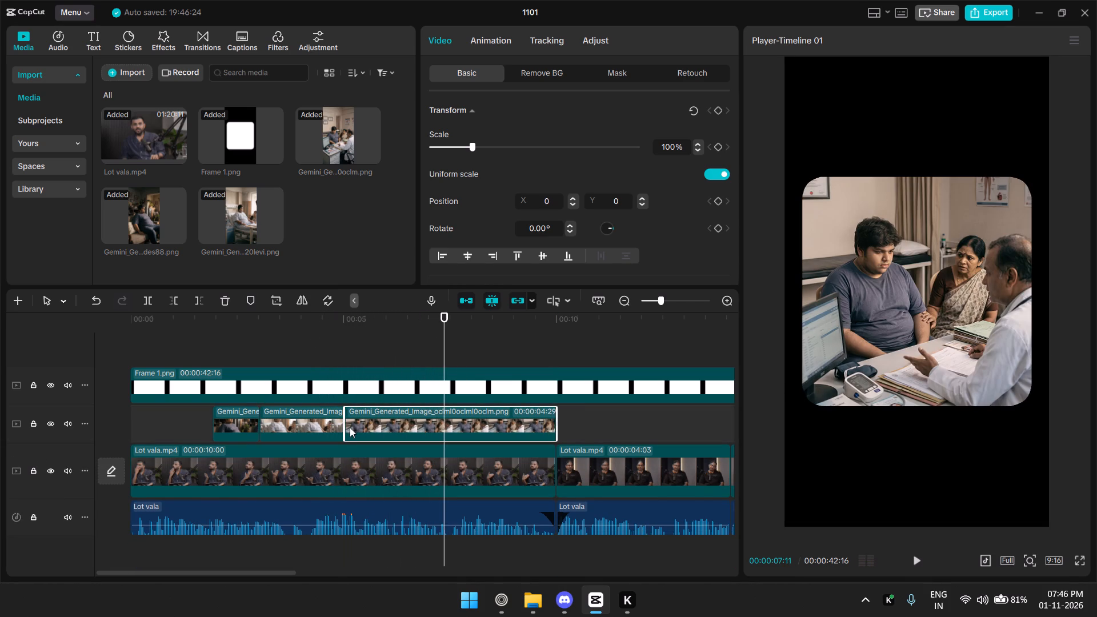
pyautogui.moveTo(346, 428); pyautogui.dragTo(359, 430)
pyautogui.moveTo(359, 430); pyautogui.dragTo(381, 432)
pyautogui.hotkey('ctrl', 'z')
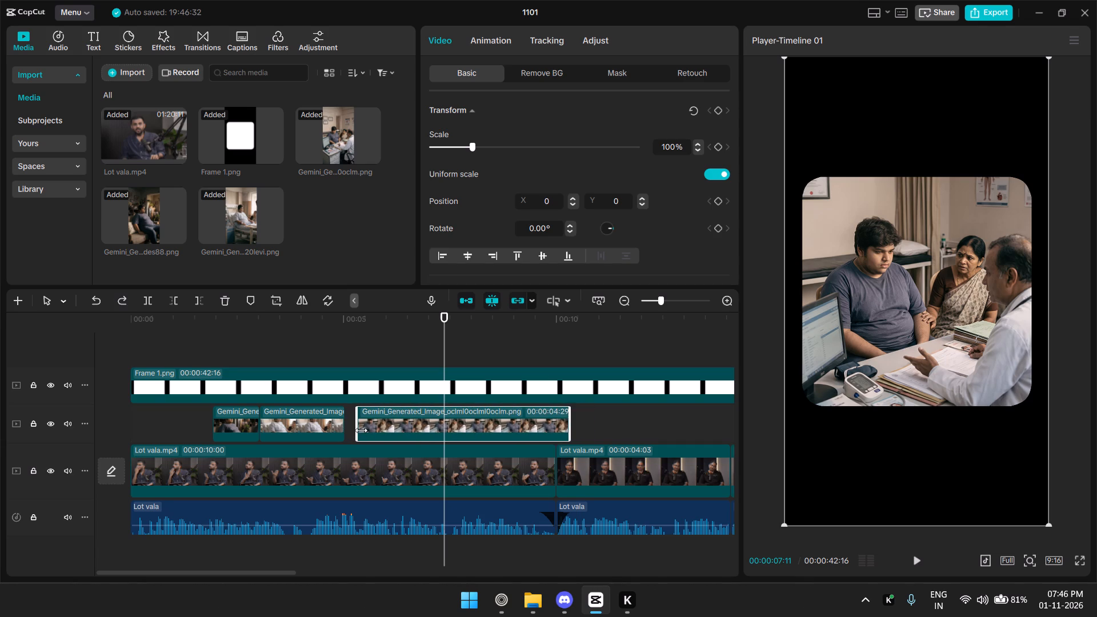
pyautogui.moveTo(359, 424); pyautogui.dragTo(391, 424)
# Extend the hospital-bed image to about 5.8 seconds, butt the doctor's-cabin image against it and trim that image's end to the 10-second cut.
pyautogui.click(316, 418)
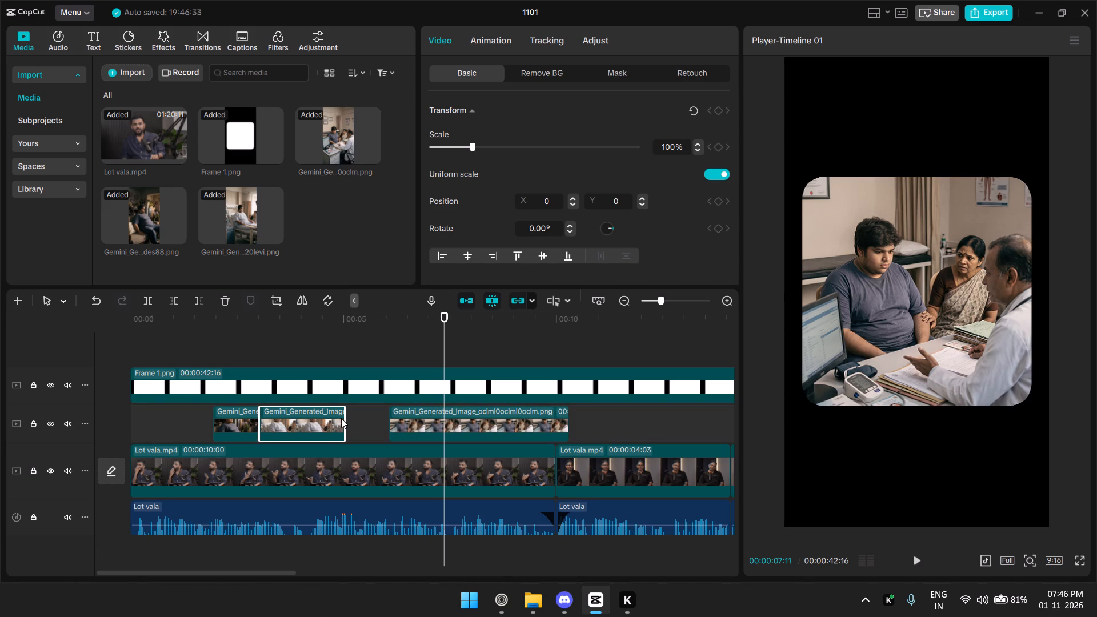
pyautogui.moveTo(343, 418); pyautogui.dragTo(378, 420)
pyautogui.moveTo(433, 429); pyautogui.dragTo(426, 431)
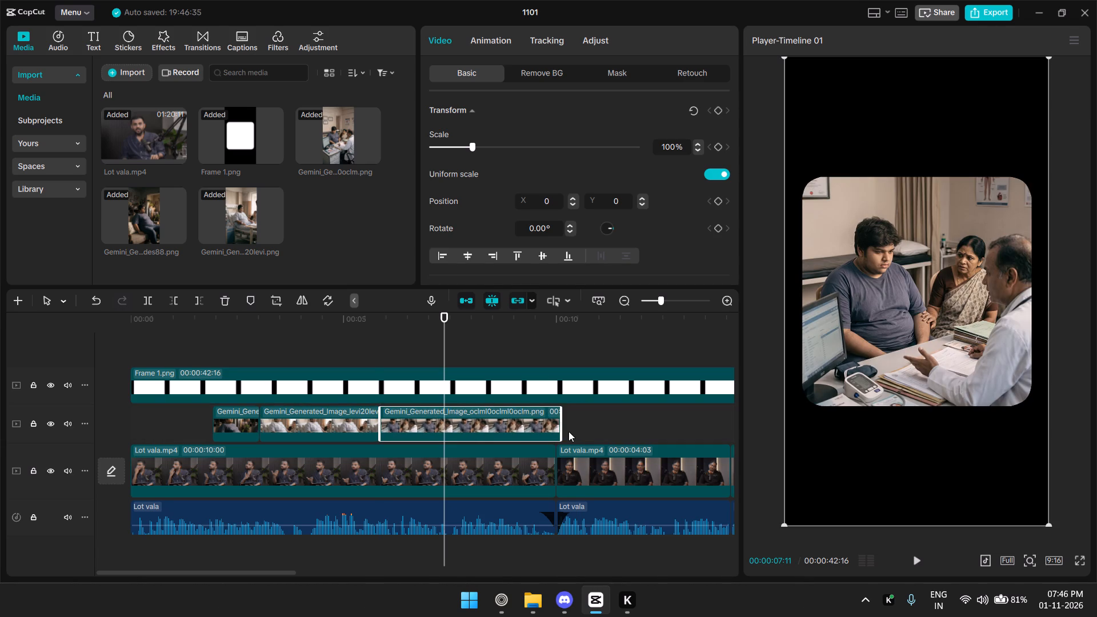
pyautogui.moveTo(563, 430); pyautogui.dragTo(553, 431)
# Move the cut between the hospital-bed and doctor's-cabin images to about 6.3 seconds.
pyautogui.click(321, 423)
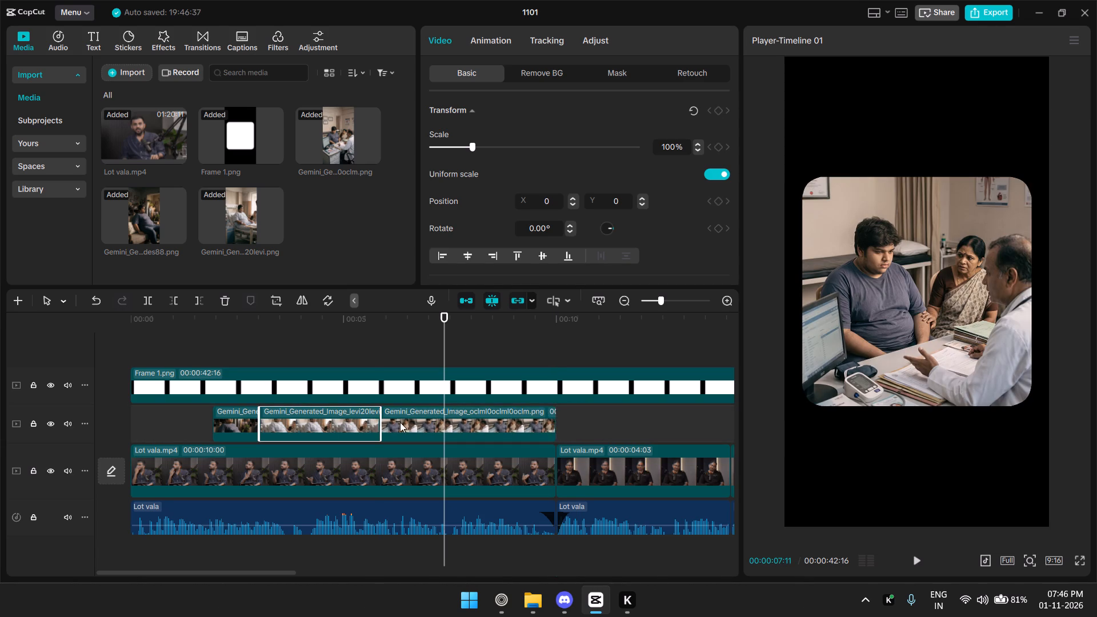
pyautogui.click(403, 422)
pyautogui.moveTo(382, 422); pyautogui.dragTo(399, 422)
pyautogui.click(374, 424)
pyautogui.moveTo(379, 424); pyautogui.dragTo(405, 423)
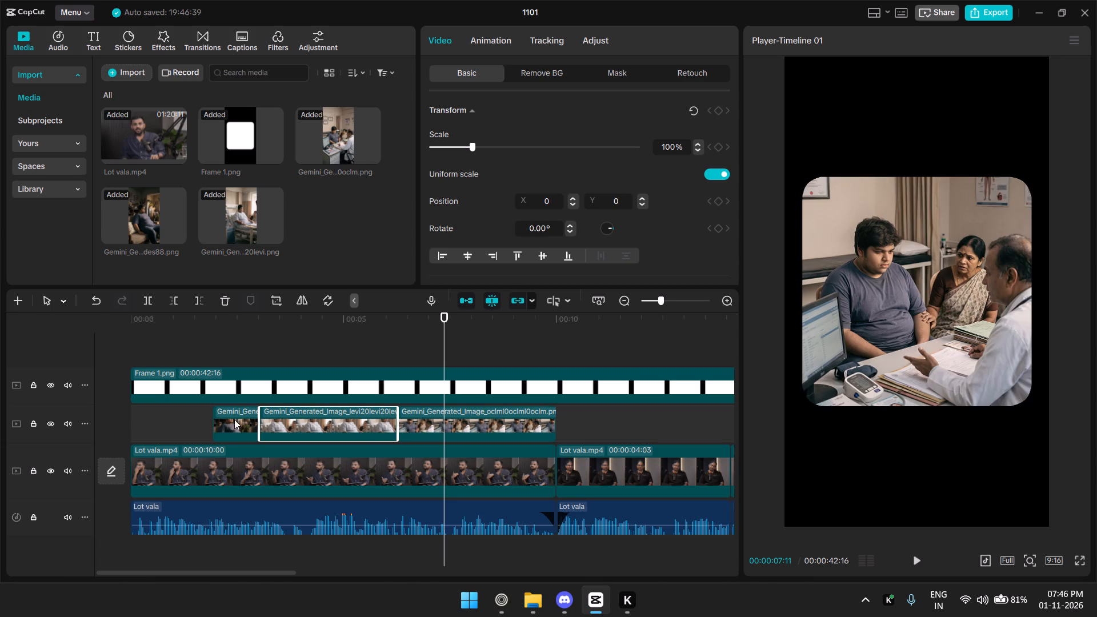
# Move the cut between the seated-teenager and hospital-bed images to about 3.6 seconds.
pyautogui.click(247, 424)
pyautogui.click(271, 424)
pyautogui.moveTo(263, 424); pyautogui.dragTo(288, 421)
pyautogui.click(241, 421)
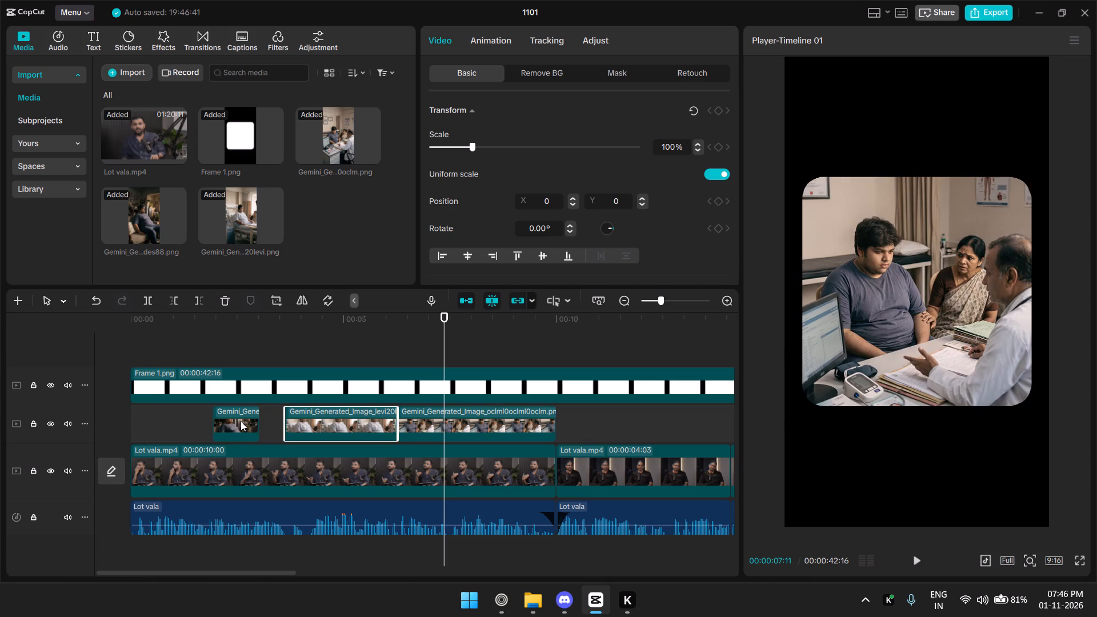
pyautogui.moveTo(259, 416); pyautogui.dragTo(289, 416)
pyautogui.click(297, 416)
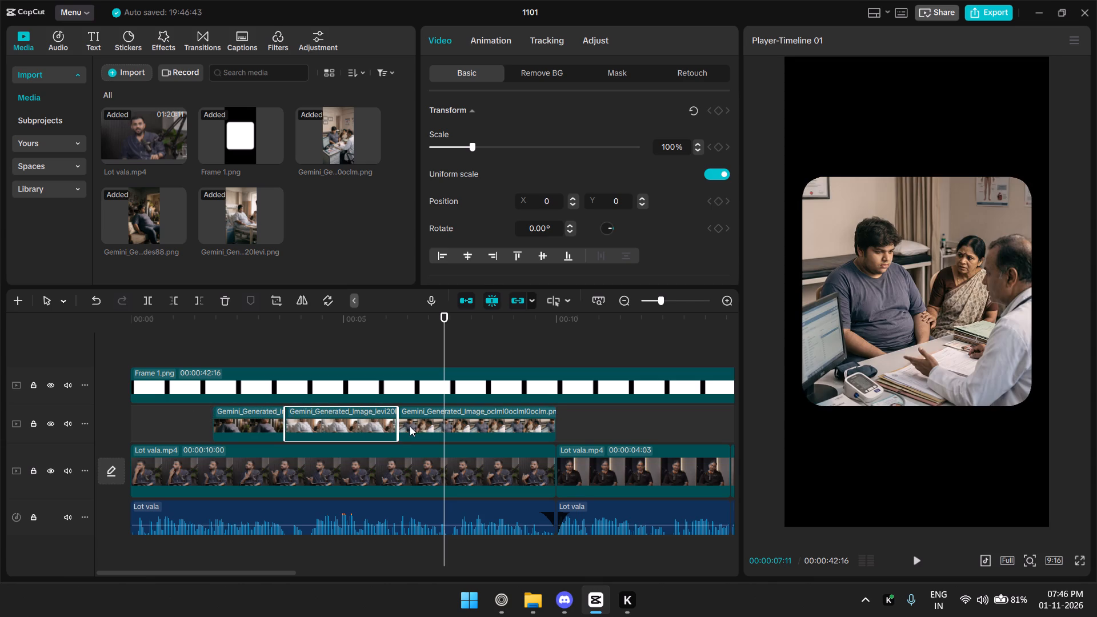
# Trim the doctor's-cabin image's start to about 6.7 seconds, slide the hospital-bed image up to it and extend the seated-teenager image to close the gap.
pyautogui.click(410, 426)
pyautogui.moveTo(398, 427); pyautogui.dragTo(417, 426)
pyautogui.click(367, 421)
pyautogui.moveTo(372, 419); pyautogui.dragTo(386, 419)
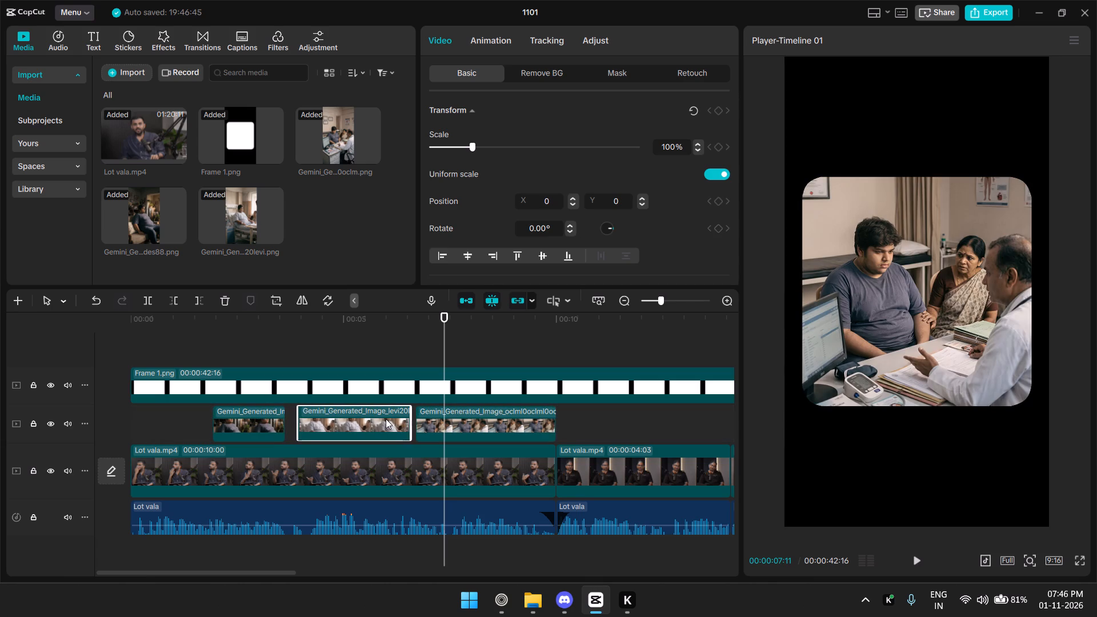
pyautogui.moveTo(386, 419); pyautogui.dragTo(390, 419)
pyautogui.click(282, 415)
pyautogui.moveTo(286, 415); pyautogui.dragTo(311, 416)
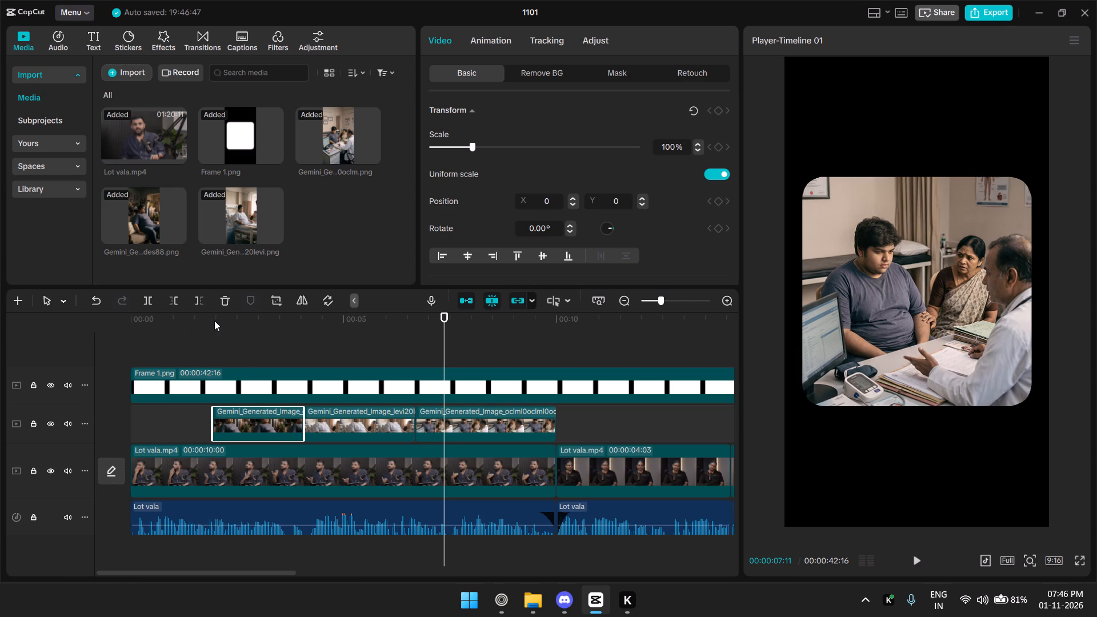
# Play the overlays from about 2 seconds and trim the doctor's-cabin image's end to 00:00:09:06.
pyautogui.click(221, 321)
pyautogui.press('space')
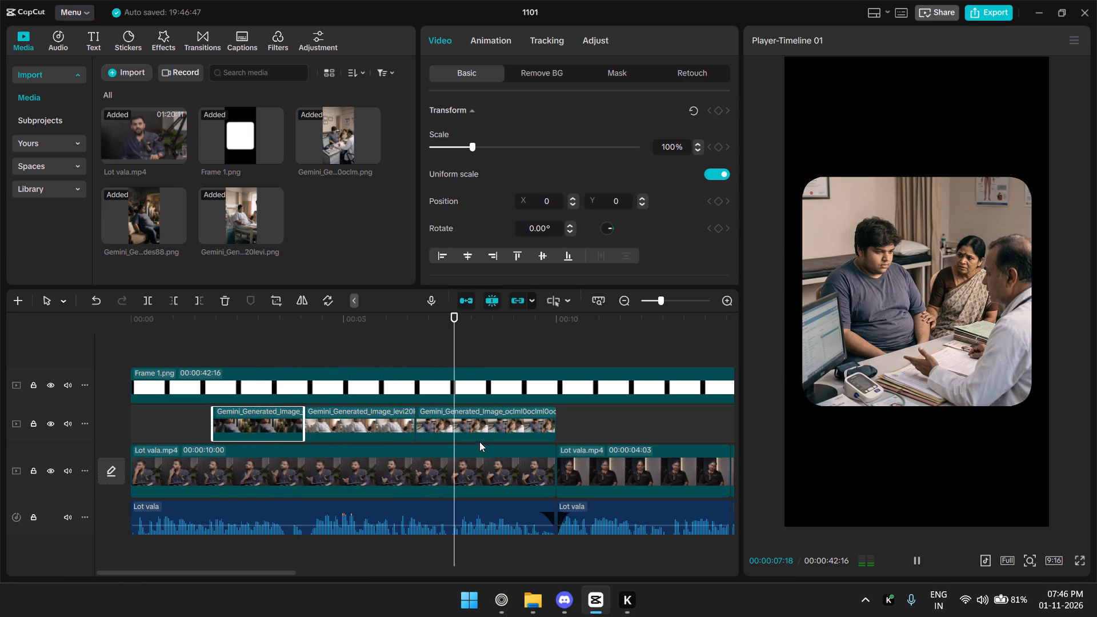
pyautogui.press('space')
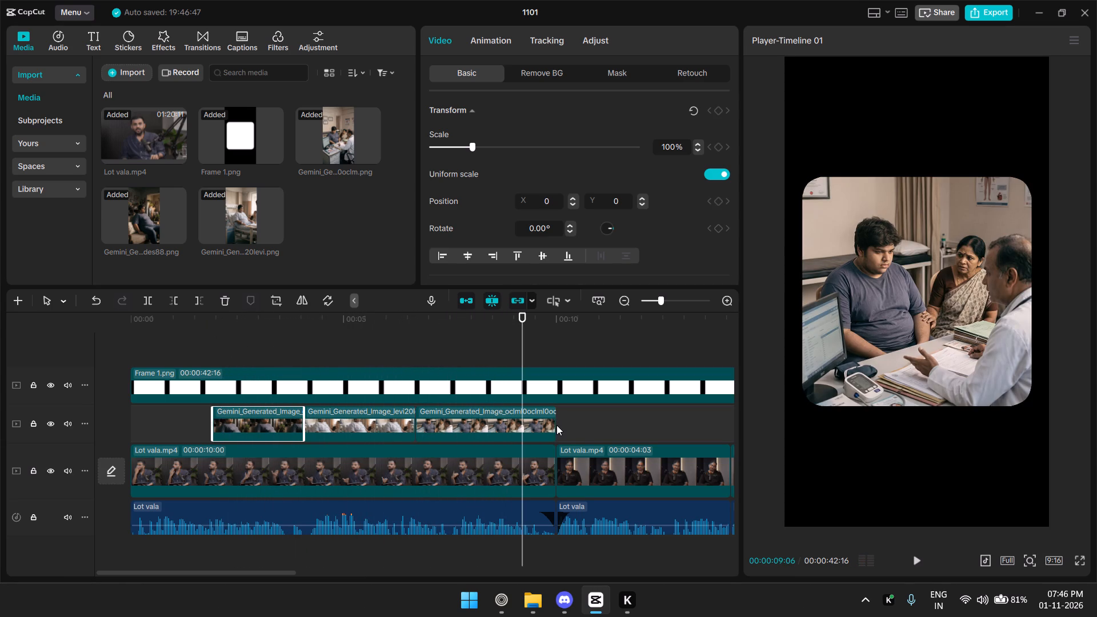
pyautogui.moveTo(555, 420); pyautogui.dragTo(521, 420)
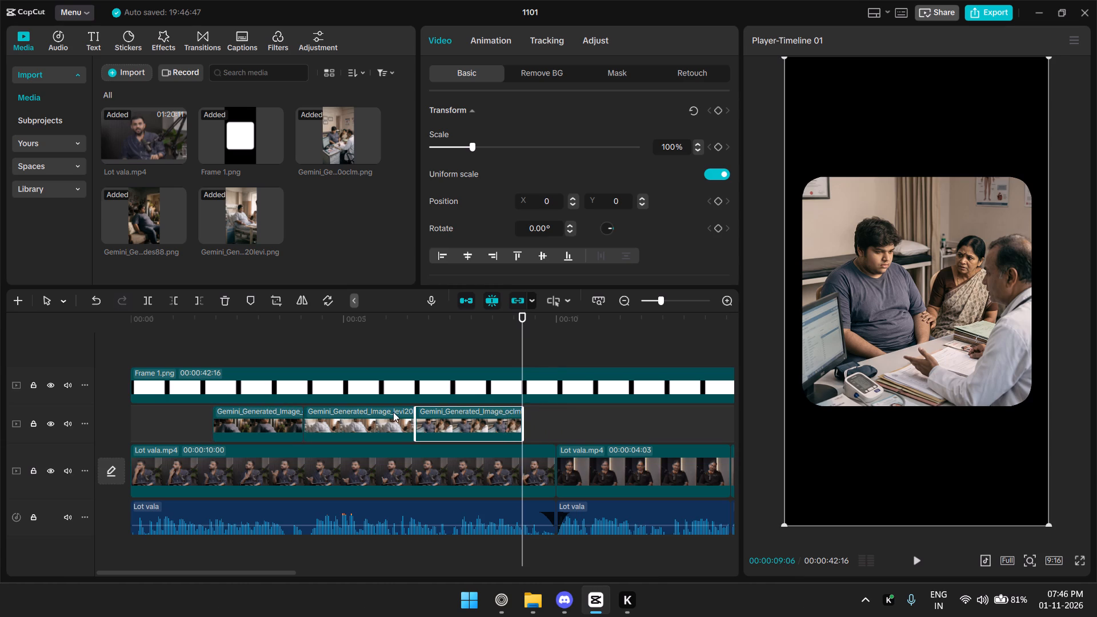
# Move the cut between the hospital-bed and doctor's-cabin images to about 00:00:06:14.
pyautogui.click(393, 412)
pyautogui.click(413, 414)
pyautogui.moveTo(415, 414); pyautogui.dragTo(402, 414)
pyautogui.click(424, 414)
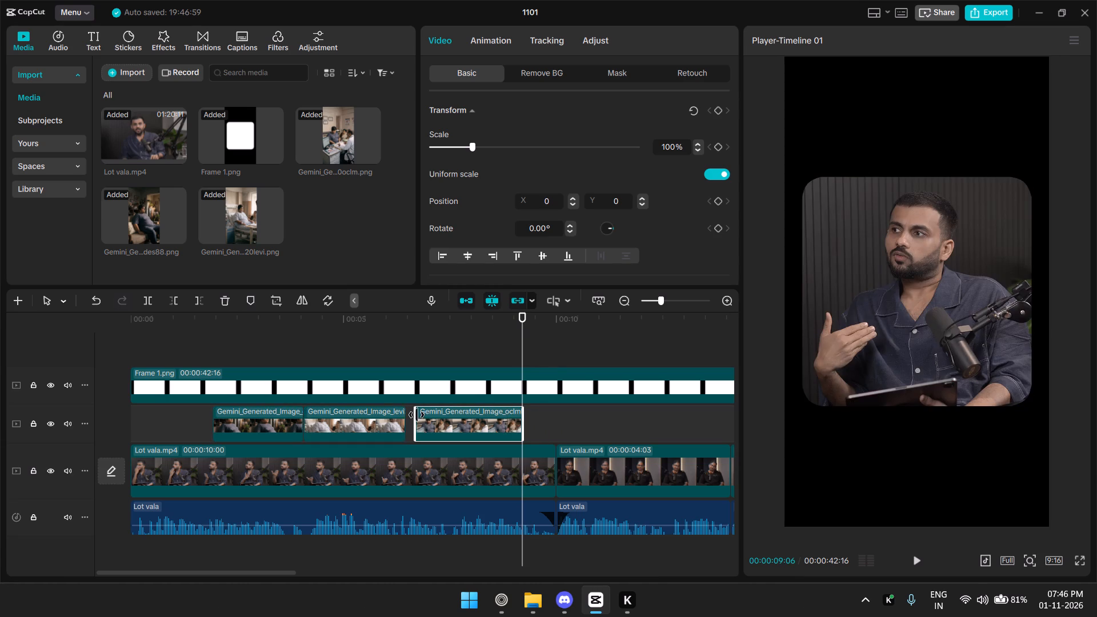
pyautogui.moveTo(413, 415); pyautogui.dragTo(334, 407)
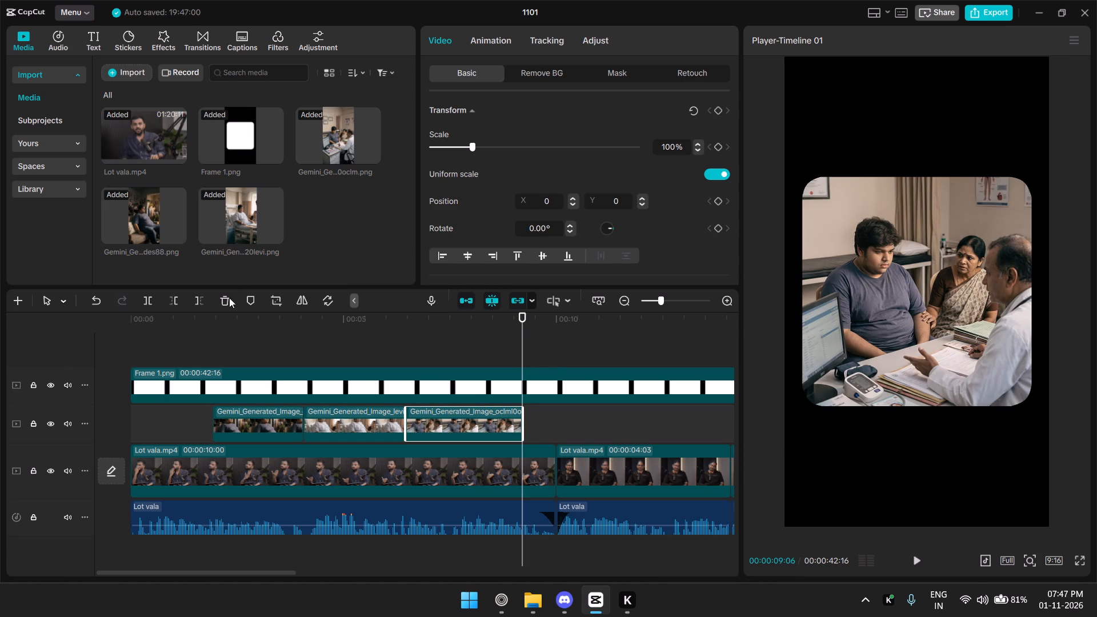
# Keyframe the seated-teenager image's scale from 100% at its start to 106% at its end and play the zoom.
pyautogui.click(215, 315)
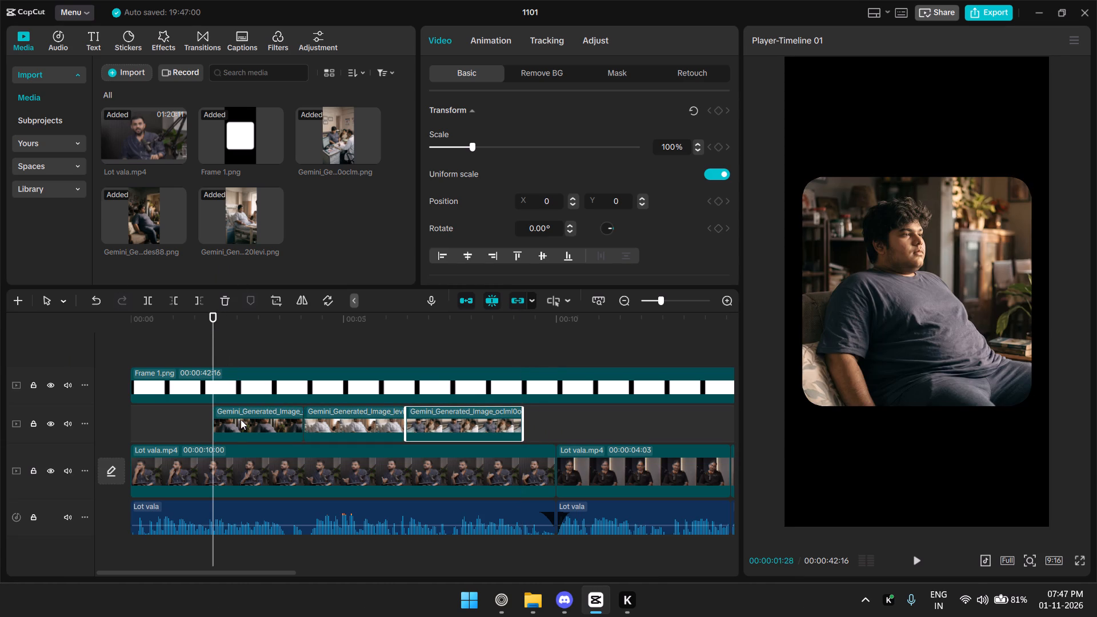
pyautogui.click(241, 419)
pyautogui.click(719, 150)
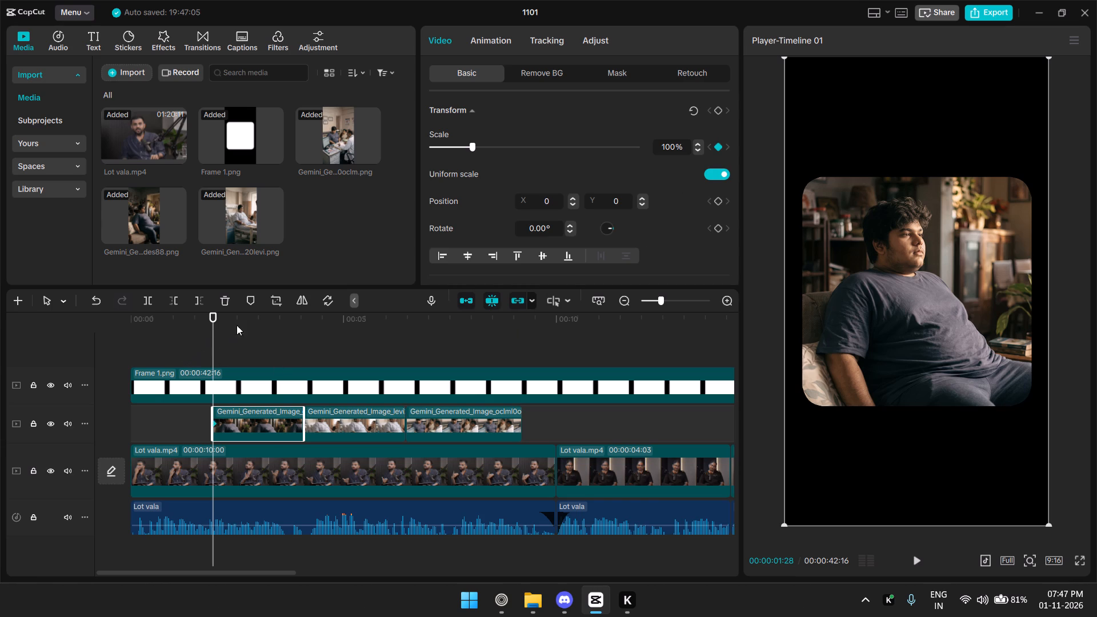
pyautogui.moveTo(254, 320); pyautogui.dragTo(305, 312)
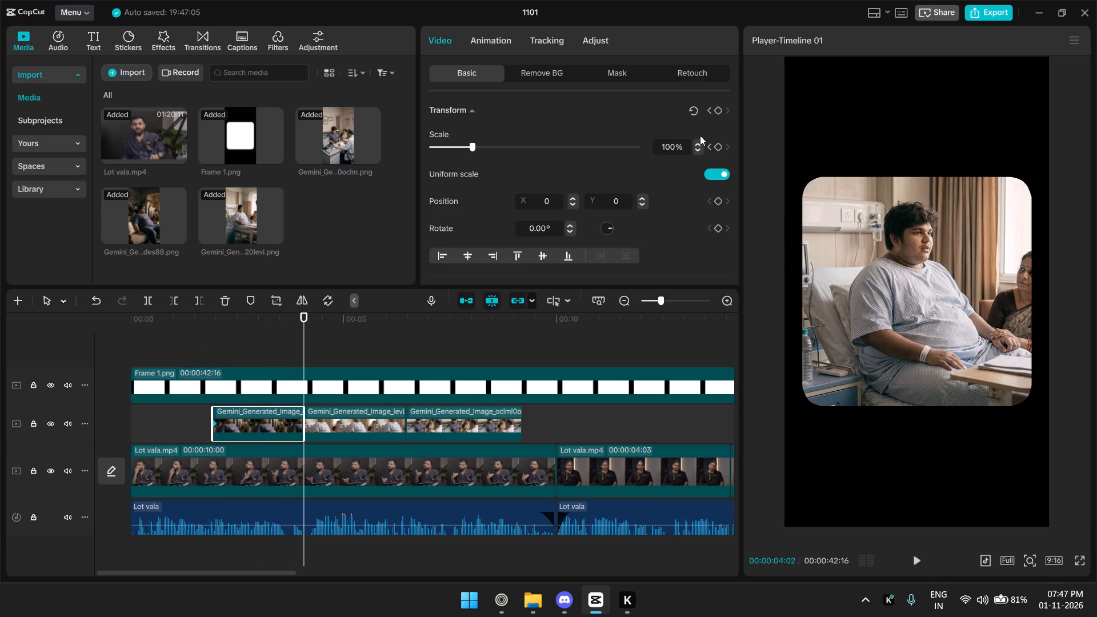
pyautogui.tripleClick(696, 147)
pyautogui.click(696, 147)
pyautogui.doubleClick(696, 145)
pyautogui.moveTo(269, 324); pyautogui.dragTo(256, 324)
pyautogui.press('space')
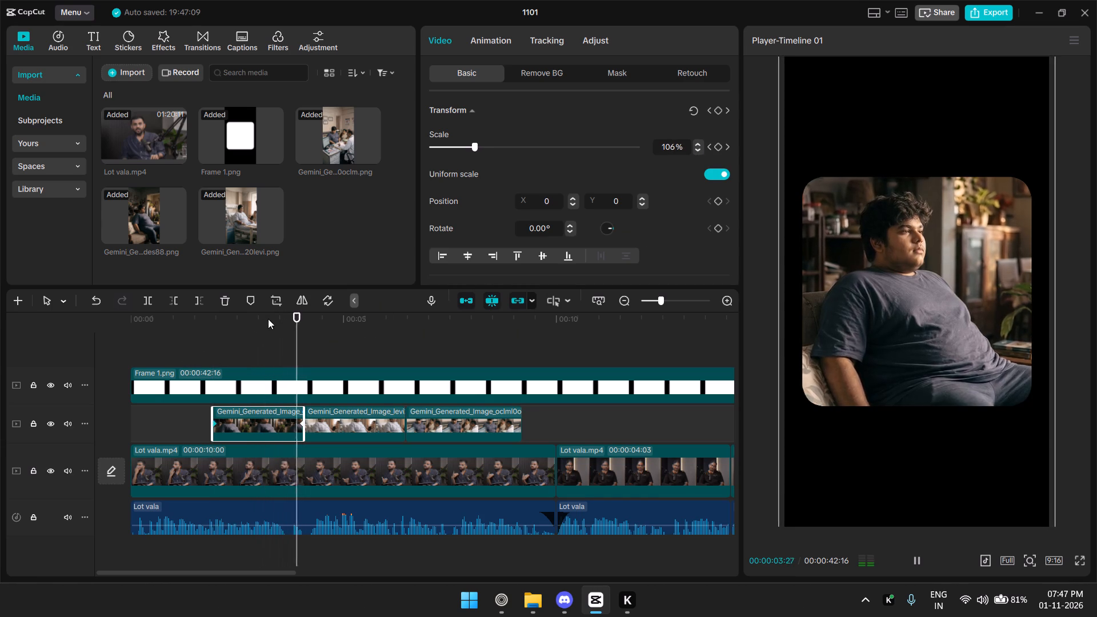
pyautogui.press('space')
# Keyframe the hospital-bed image's scale from 107% at its start to 100% at its end and play the zoom-out.
pyautogui.moveTo(295, 319); pyautogui.dragTo(306, 319)
pyautogui.click(345, 434)
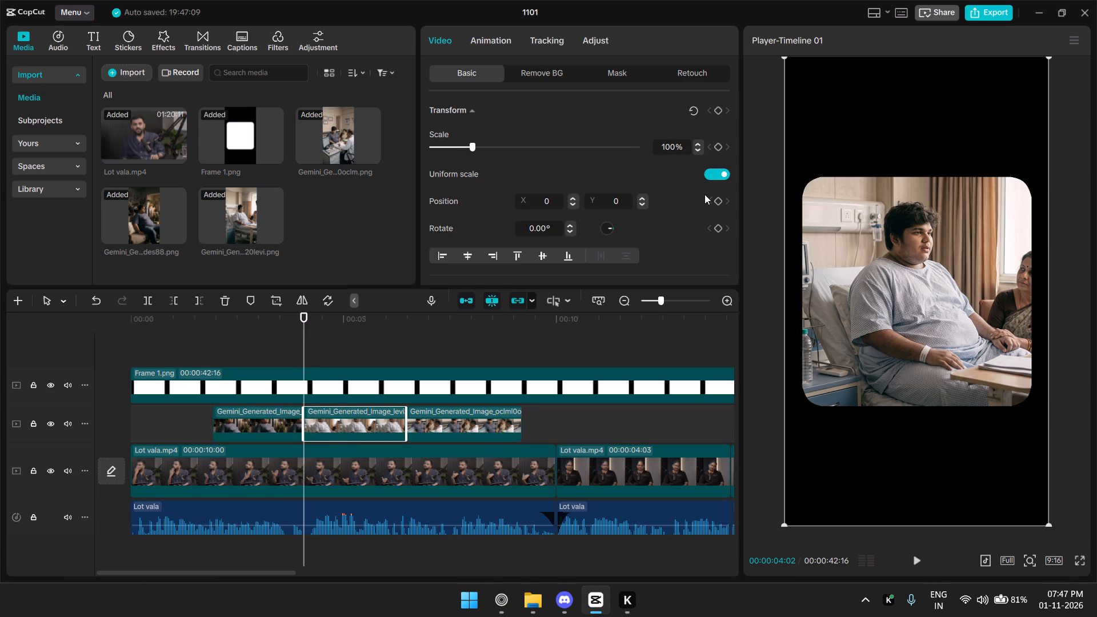
pyautogui.doubleClick(723, 146)
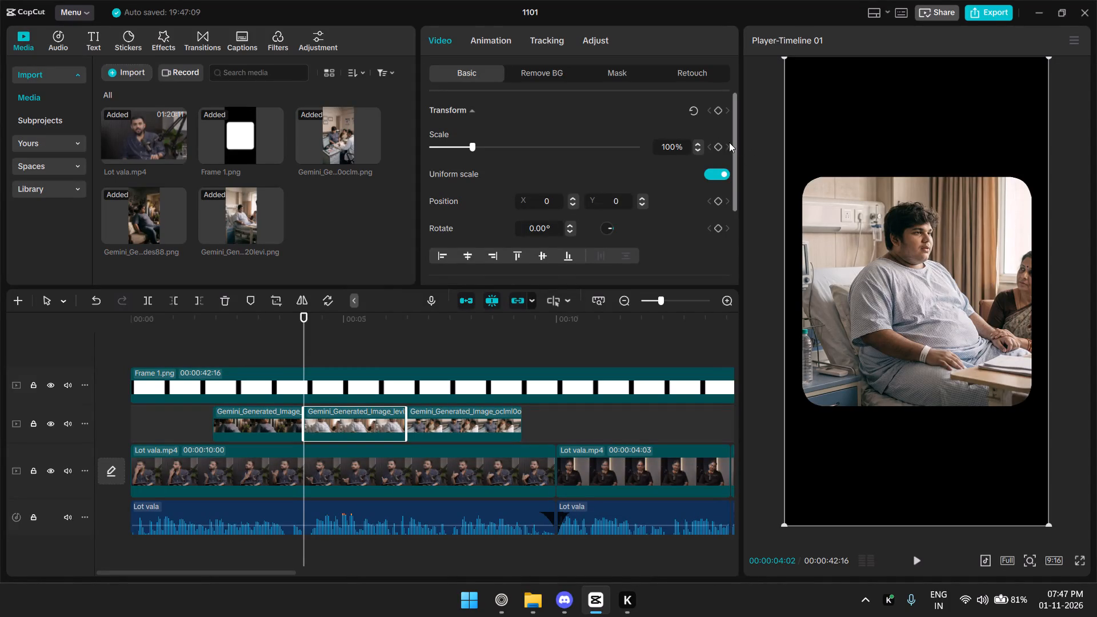
pyautogui.click(720, 145)
pyautogui.moveTo(387, 319); pyautogui.dragTo(408, 320)
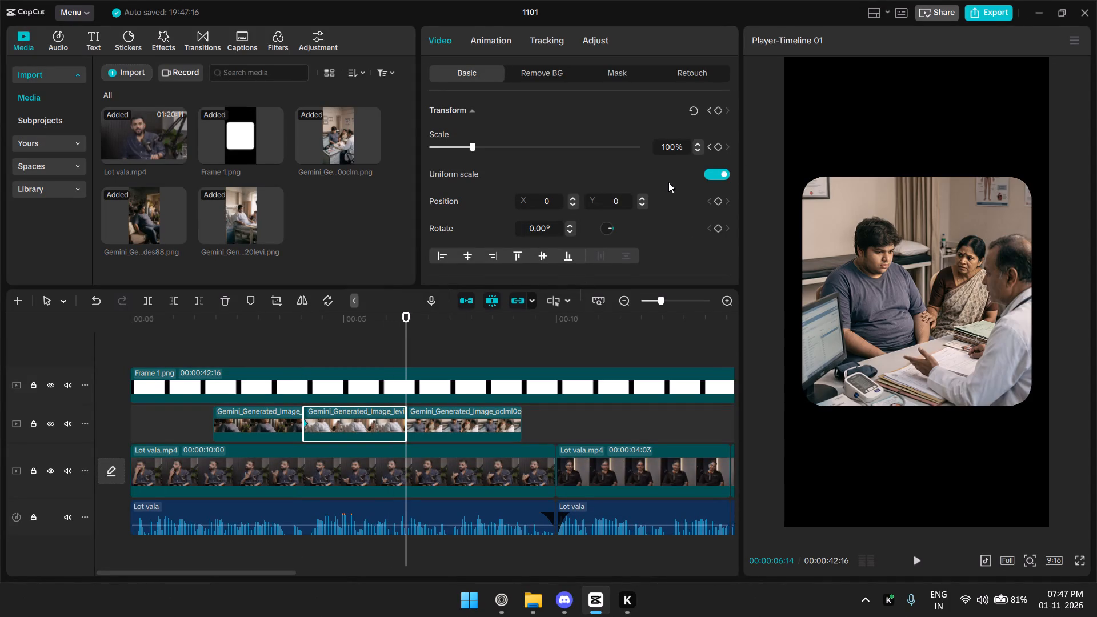
pyautogui.click(717, 149)
pyautogui.click(710, 146)
pyautogui.tripleClick(699, 144)
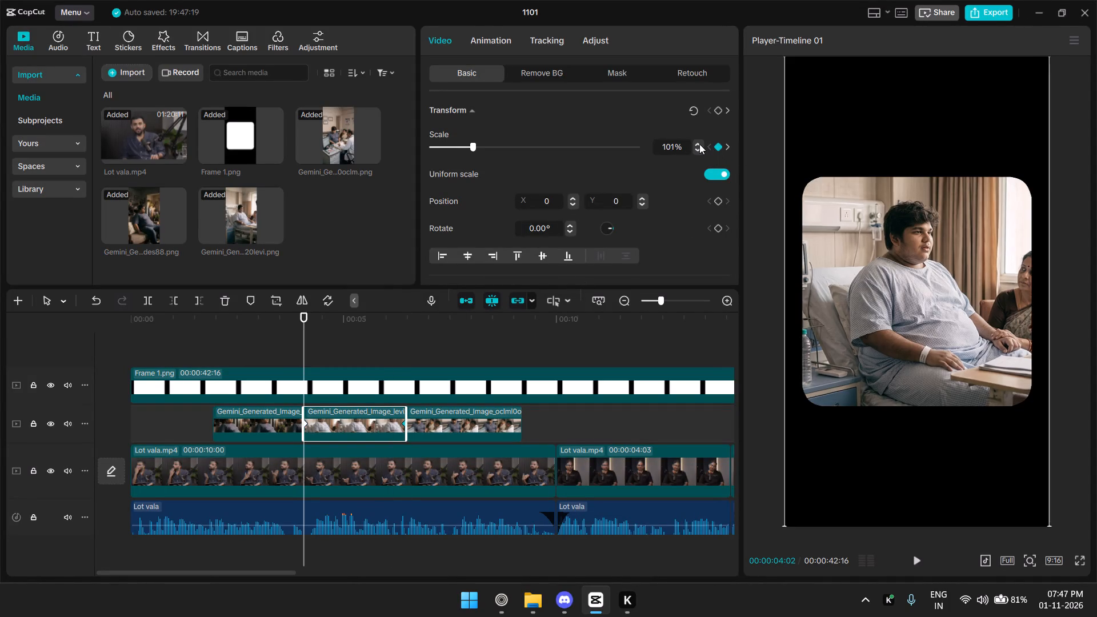
pyautogui.tripleClick(699, 144)
pyautogui.click(699, 144)
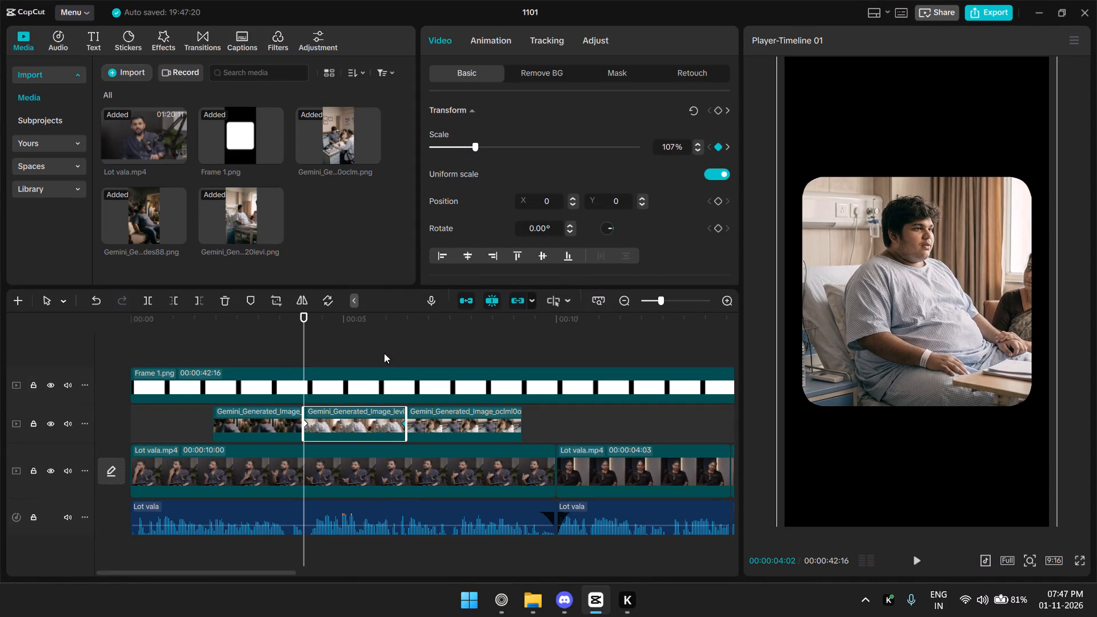
pyautogui.press('space')
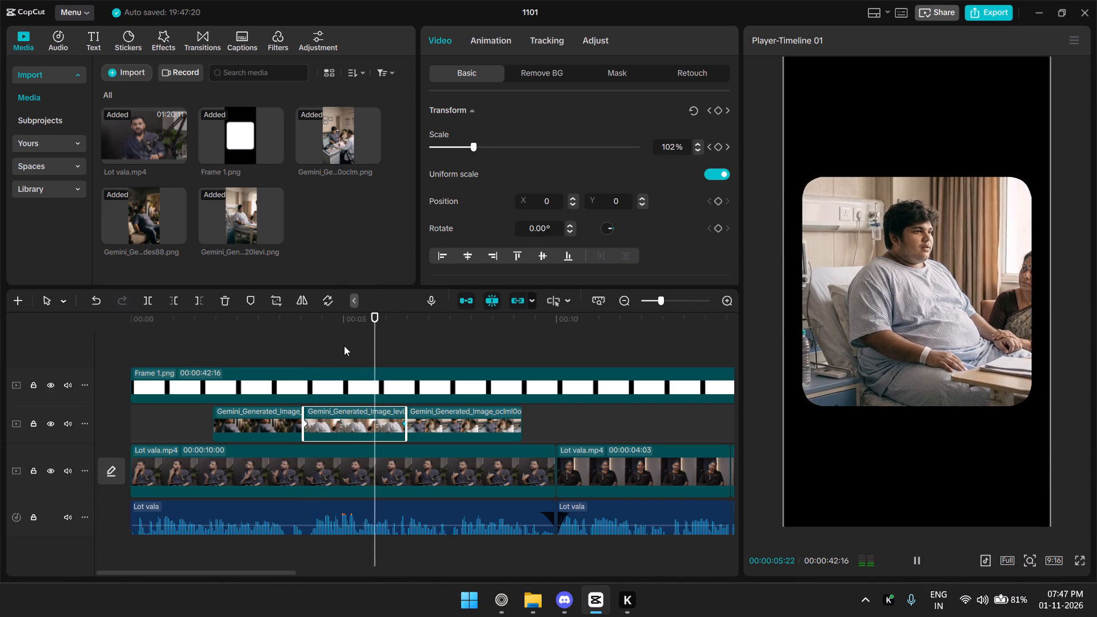
pyautogui.press('space')
# Keyframe the doctor's-cabin image's scale from 100% at its start to 105% at its end and play past the 10-second cut.
pyautogui.moveTo(382, 327); pyautogui.dragTo(403, 322)
pyautogui.click(435, 424)
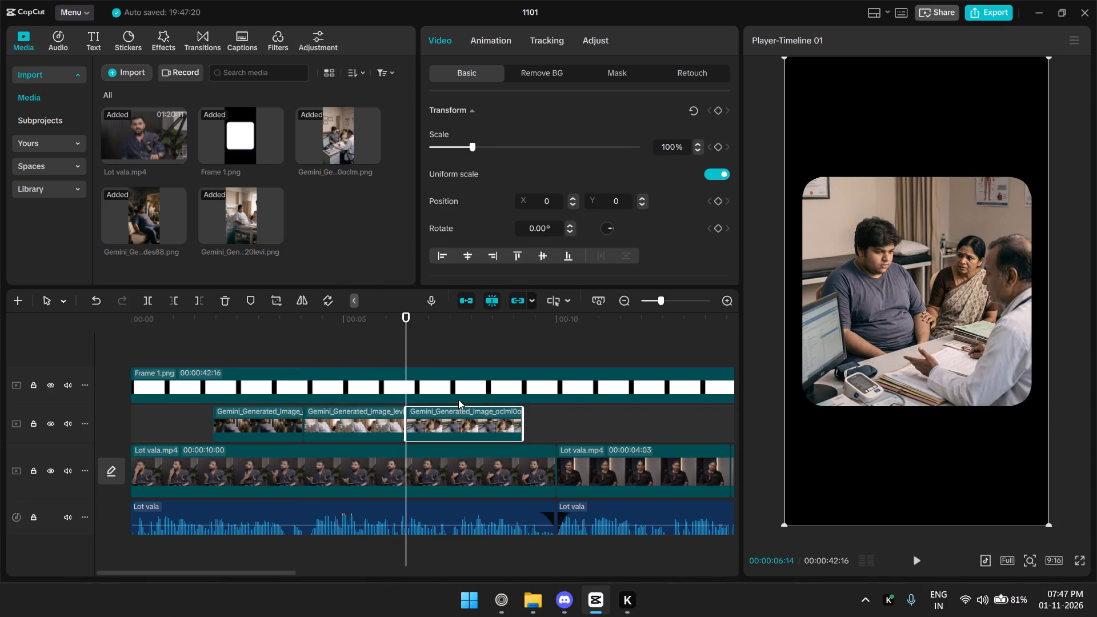
pyautogui.click(719, 148)
pyautogui.moveTo(473, 323); pyautogui.dragTo(521, 316)
pyautogui.click(720, 147)
pyautogui.tripleClick(700, 145)
pyautogui.doubleClick(700, 145)
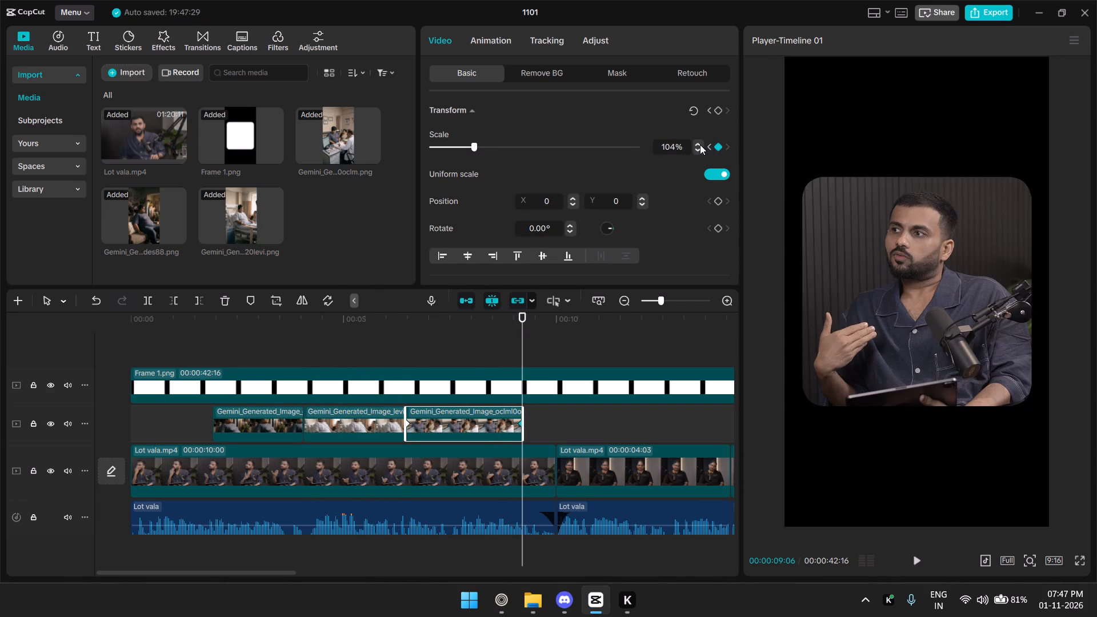
pyautogui.click(442, 322)
pyautogui.press('space')
pyautogui.press('space')
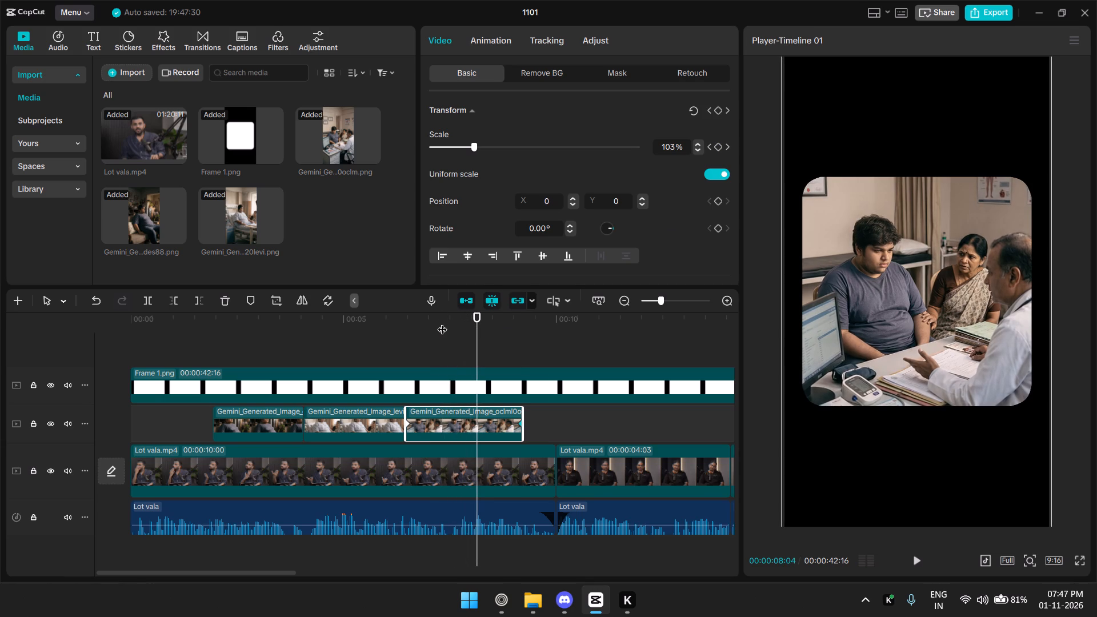
pyautogui.press('space')
pyautogui.press('space')
pyautogui.press('space')
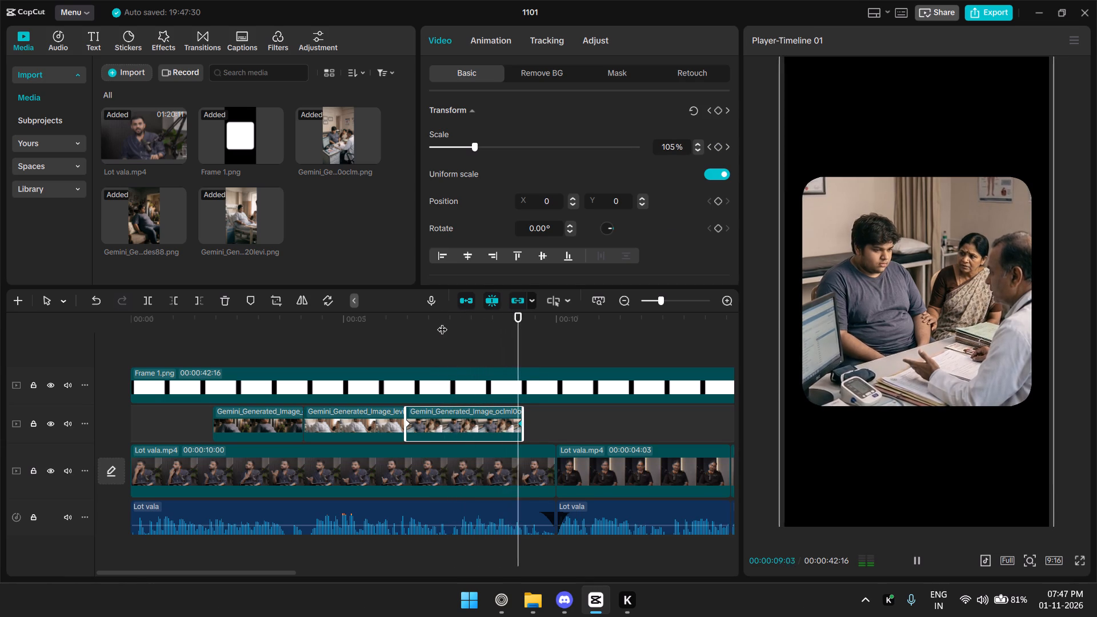
pyautogui.press('space')
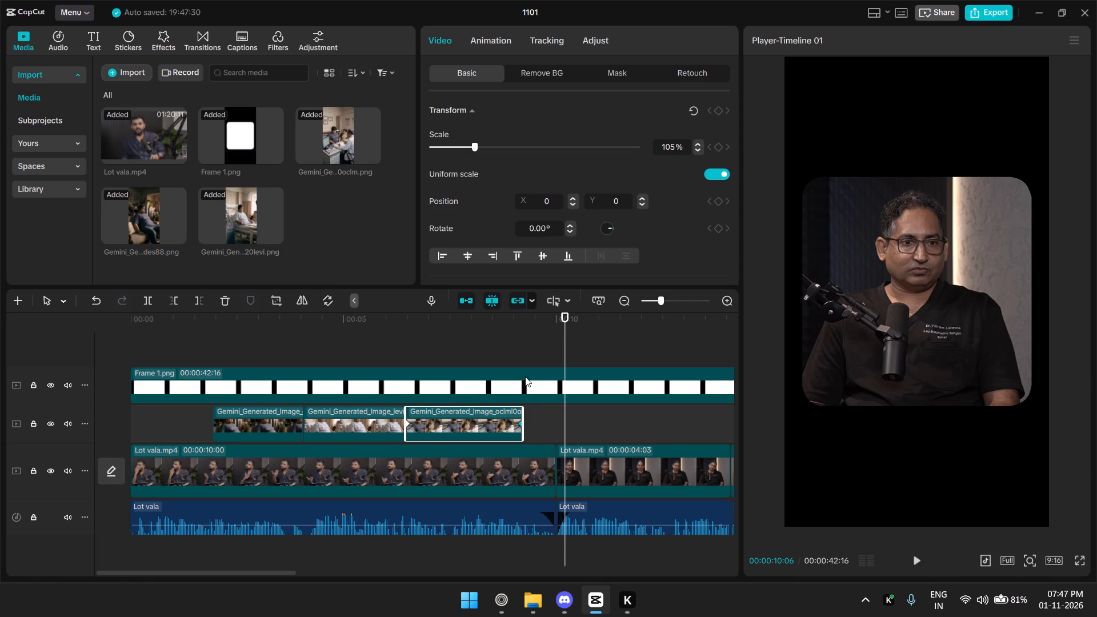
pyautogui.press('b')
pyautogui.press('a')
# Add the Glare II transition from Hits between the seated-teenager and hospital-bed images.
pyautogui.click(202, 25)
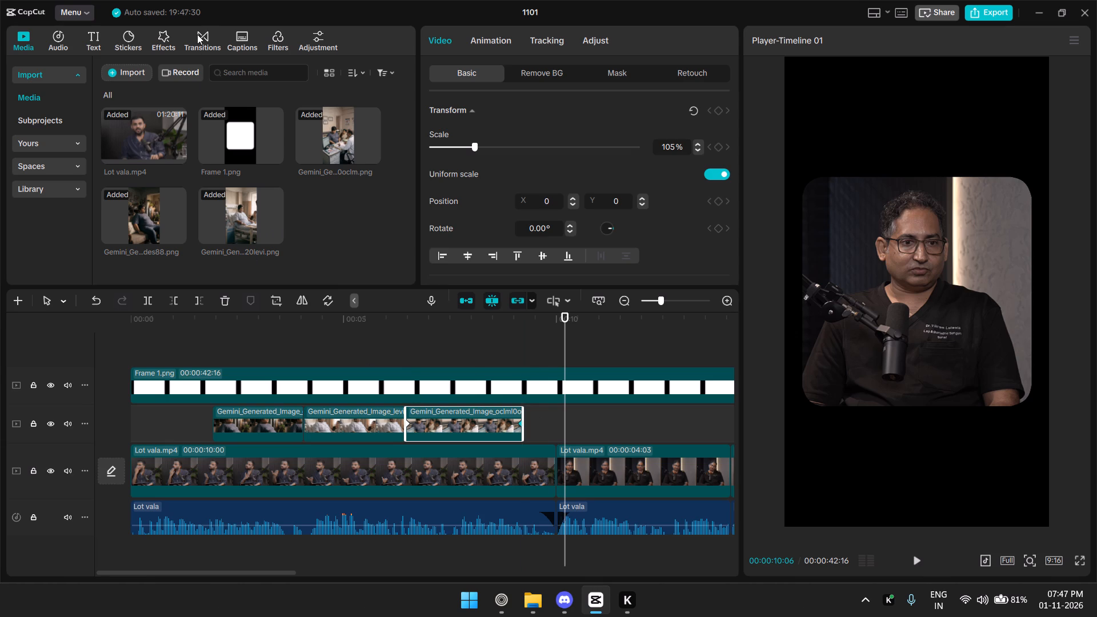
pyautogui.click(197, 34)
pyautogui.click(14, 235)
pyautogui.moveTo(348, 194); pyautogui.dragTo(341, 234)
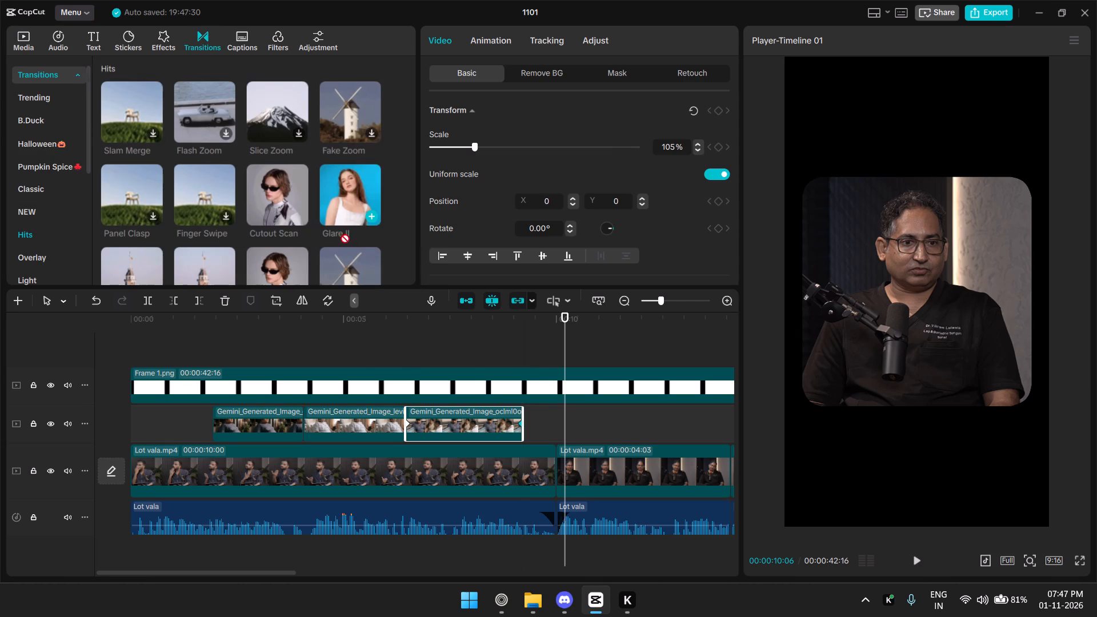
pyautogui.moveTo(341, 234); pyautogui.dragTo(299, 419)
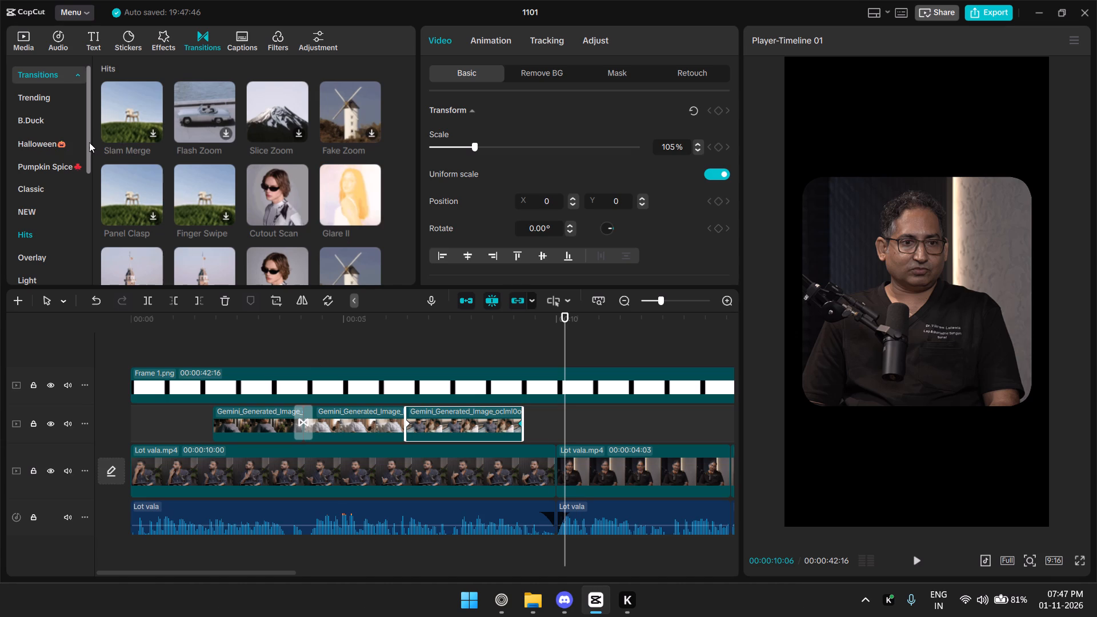
# Apply the Classic Mix transition to both cuts between the three AI images, accepting duplicate frames, and play the result.
pyautogui.click(41, 181)
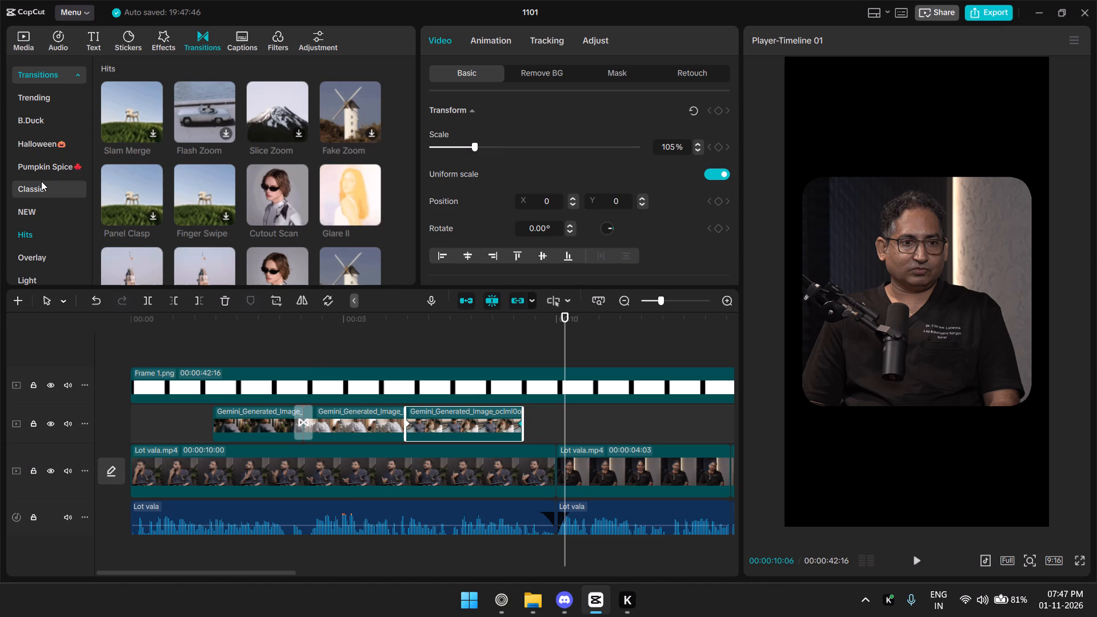
pyautogui.moveTo(190, 104); pyautogui.dragTo(391, 423)
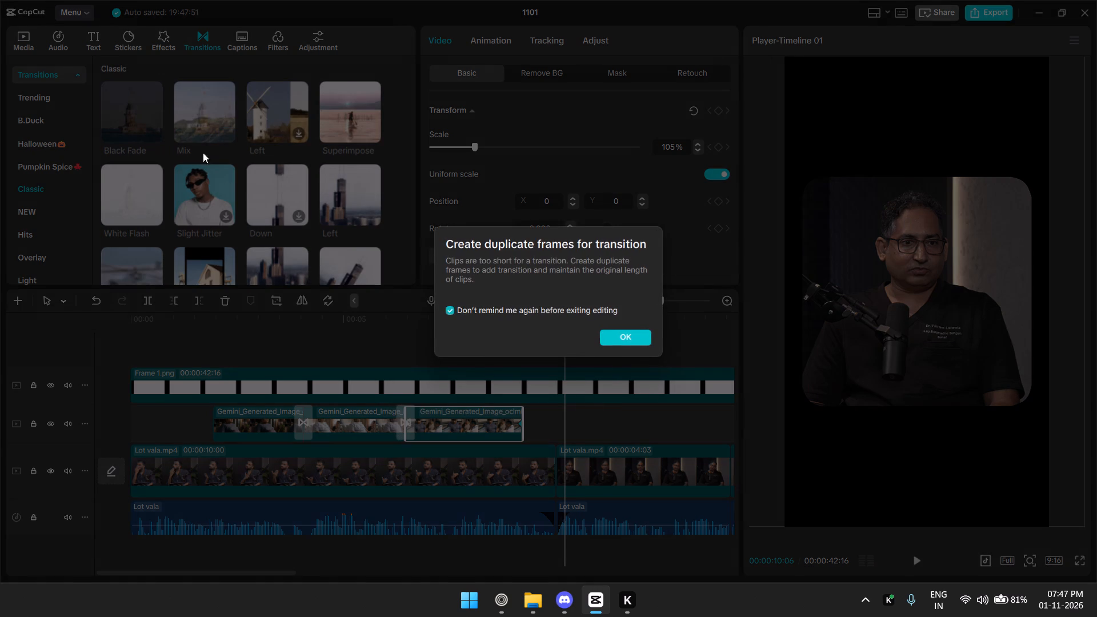
pyautogui.click(634, 334)
pyautogui.moveTo(199, 97); pyautogui.dragTo(288, 423)
pyautogui.click(266, 332)
pyautogui.press('space')
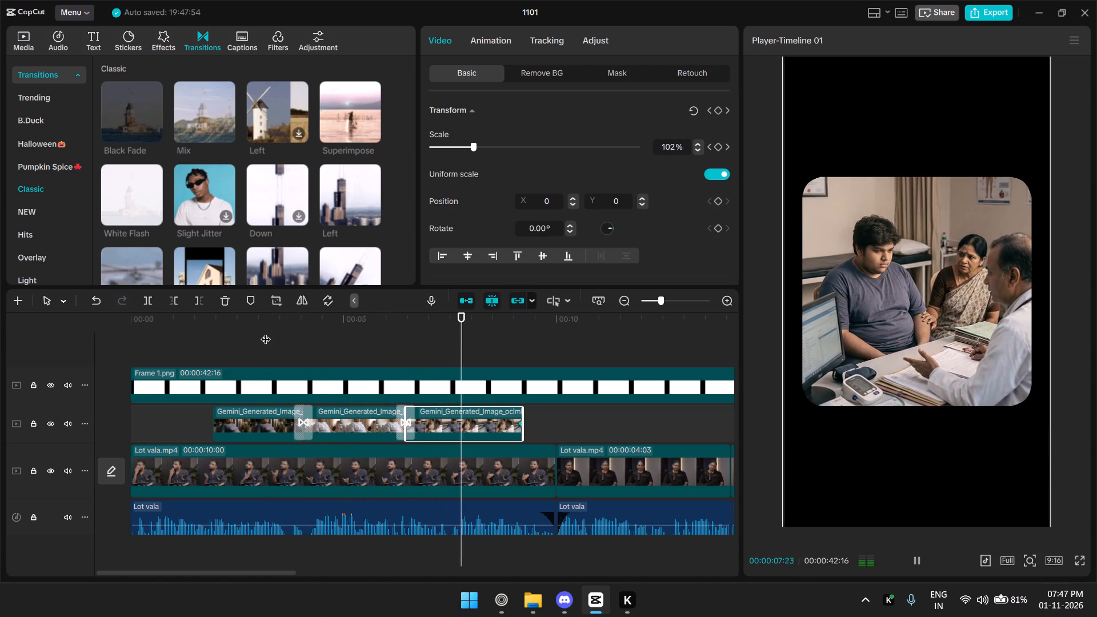
pyautogui.press('space')
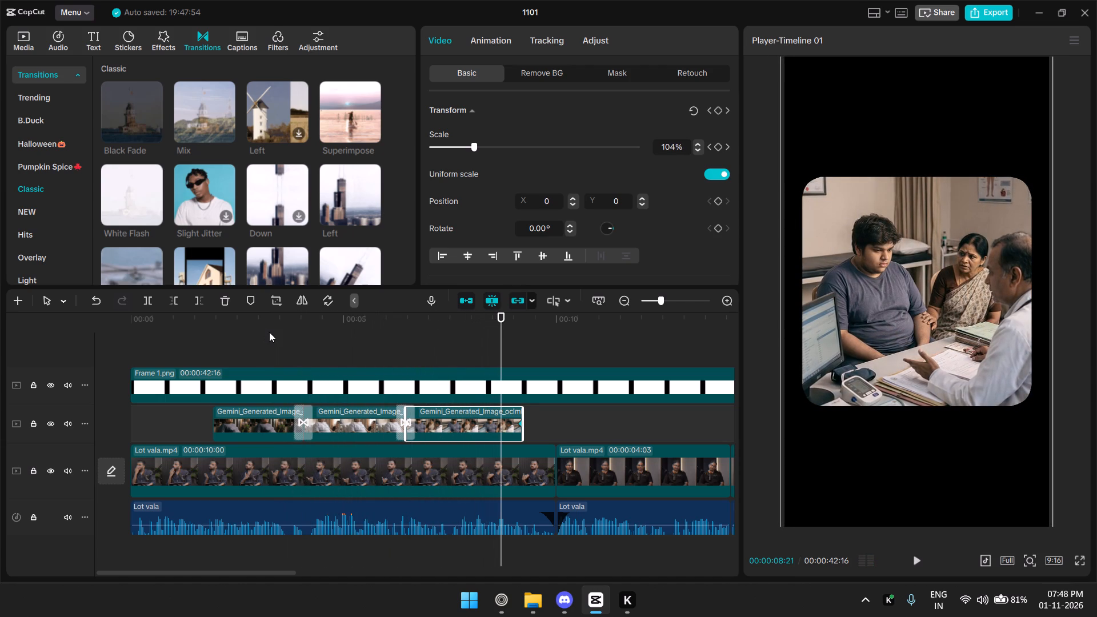
# Import Gradient.png from the TKP podcast Assets folder into the project media.
pyautogui.click(37, 33)
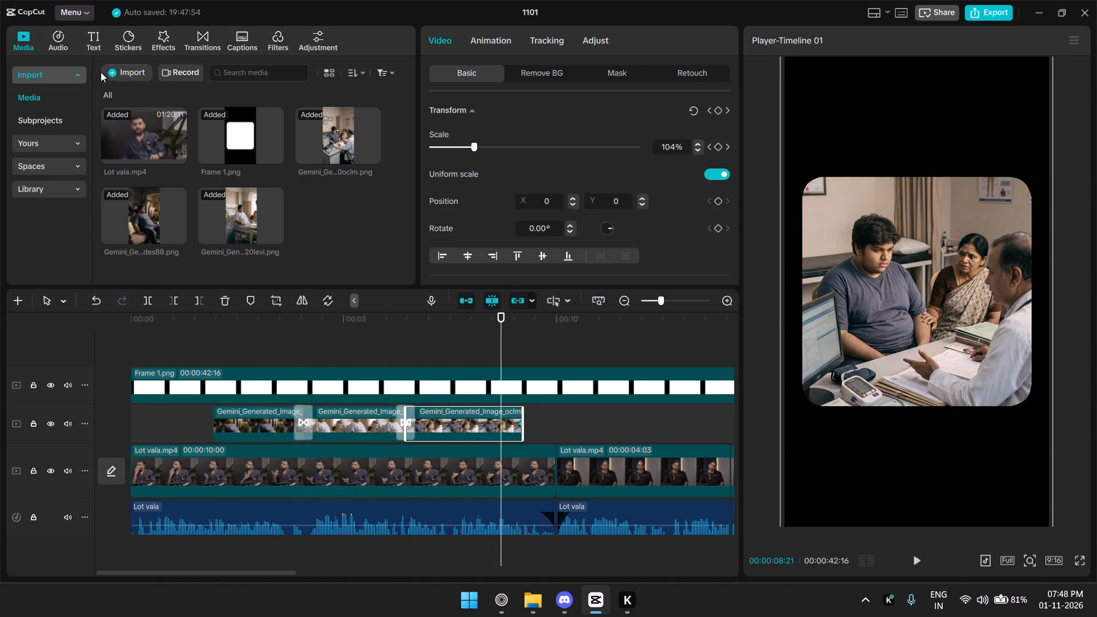
pyautogui.click(118, 72)
pyautogui.click(317, 145)
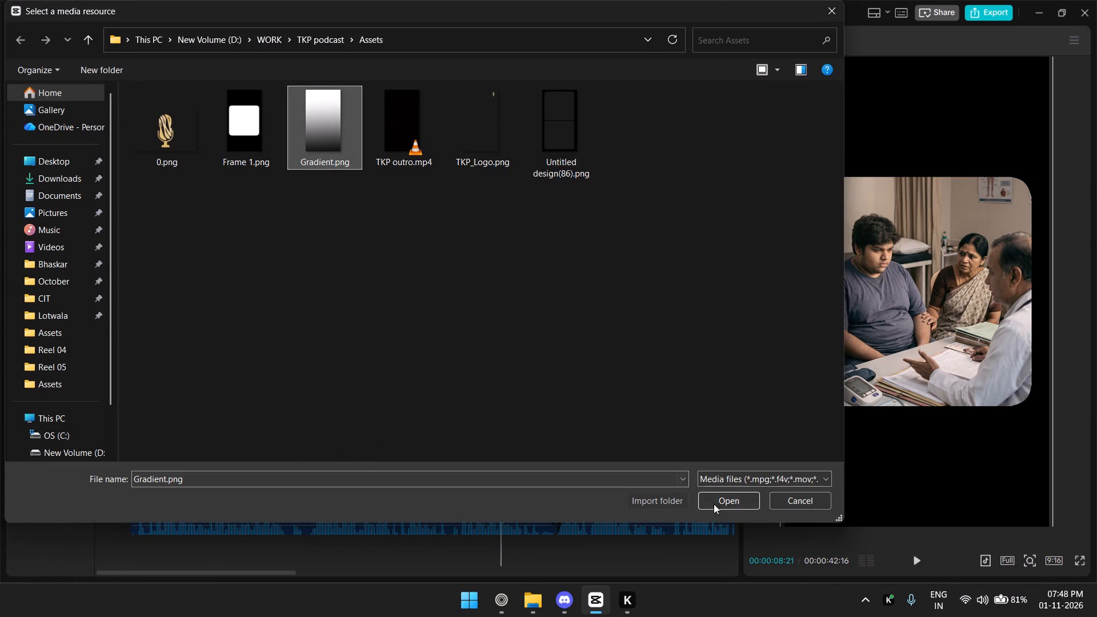
pyautogui.click(727, 506)
# Place Gradient.png at the timeline start between the frame and AI-image tracks, and extend it to a 00:00:42:16 duration.
pyautogui.moveTo(338, 211); pyautogui.dragTo(143, 408)
pyautogui.moveTo(334, 422); pyautogui.dragTo(317, 423)
pyautogui.hotkey('ctrl', '-')
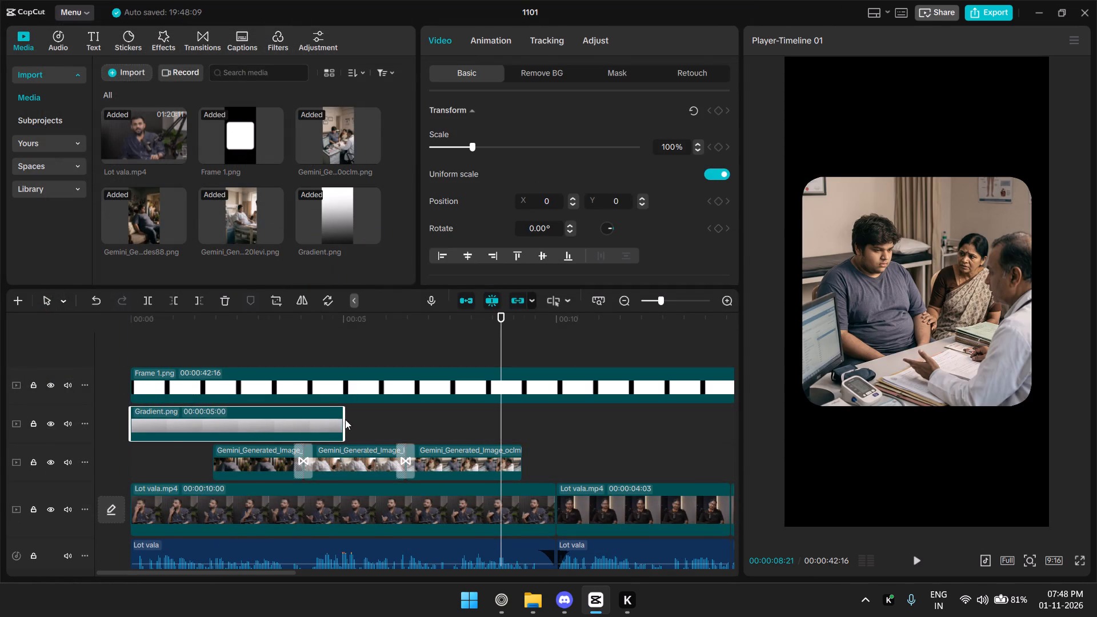
pyautogui.hotkey('ctrl', '-')
pyautogui.moveTo(184, 420); pyautogui.dragTo(581, 424)
# Turn off uniform scale for the gradient, set it to 94% width and 22% height, and position it at Y -589.
pyautogui.hotkey('ctrl', '=')
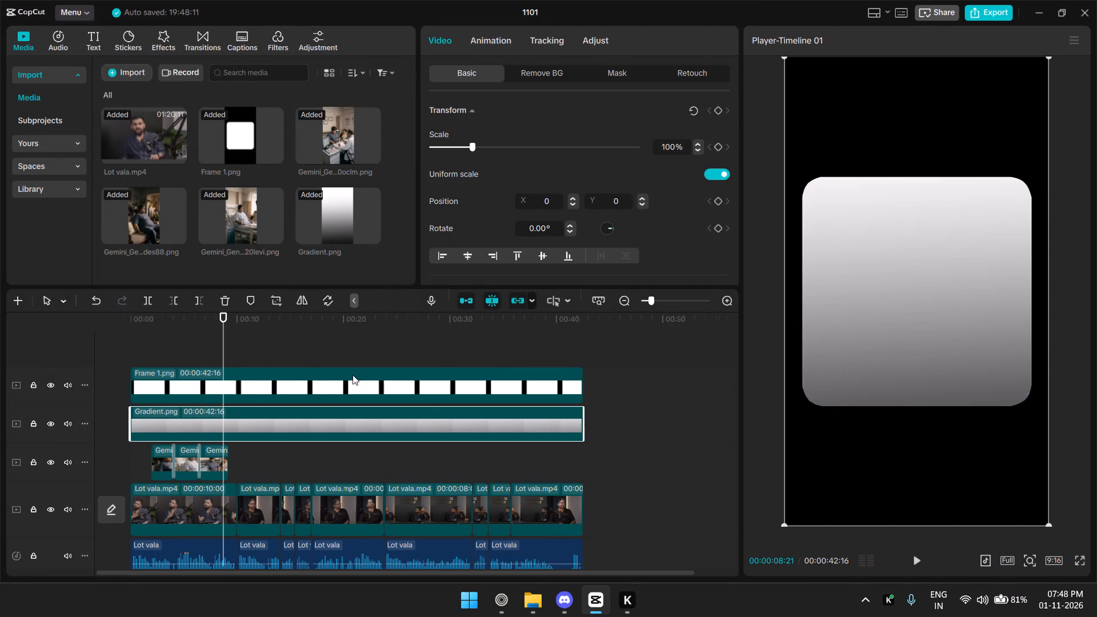
pyautogui.hotkey('ctrl', '=')
pyautogui.hotkey('ctrl', '=')
pyautogui.hotkey('ctrl', '=')
pyautogui.scroll(-3, 459, 167)
pyautogui.scroll(3, 459, 169)
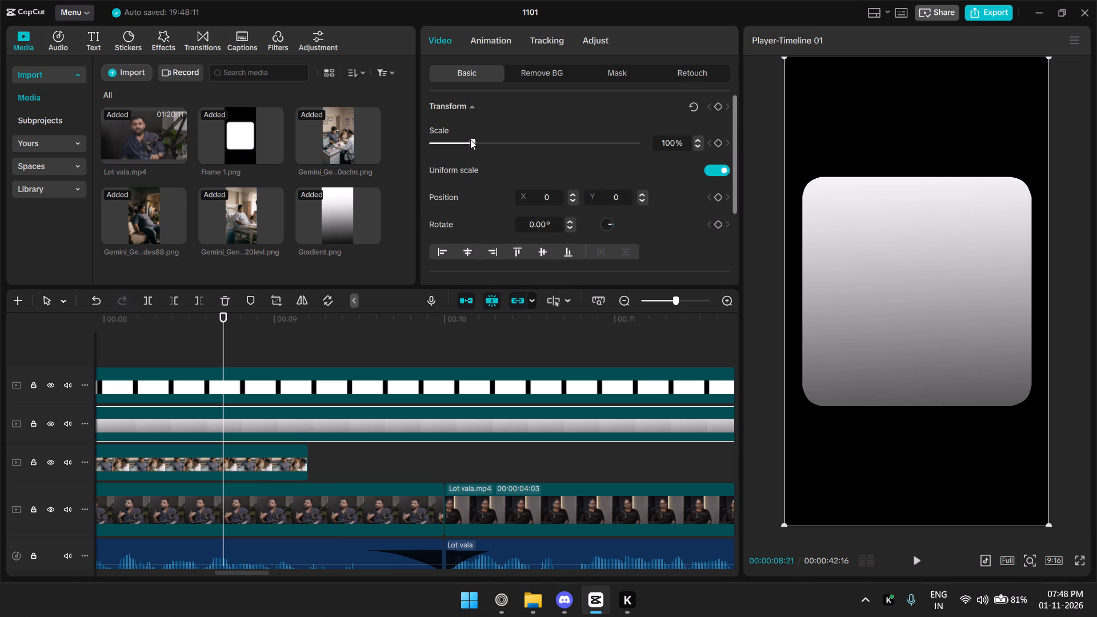
pyautogui.click(470, 139)
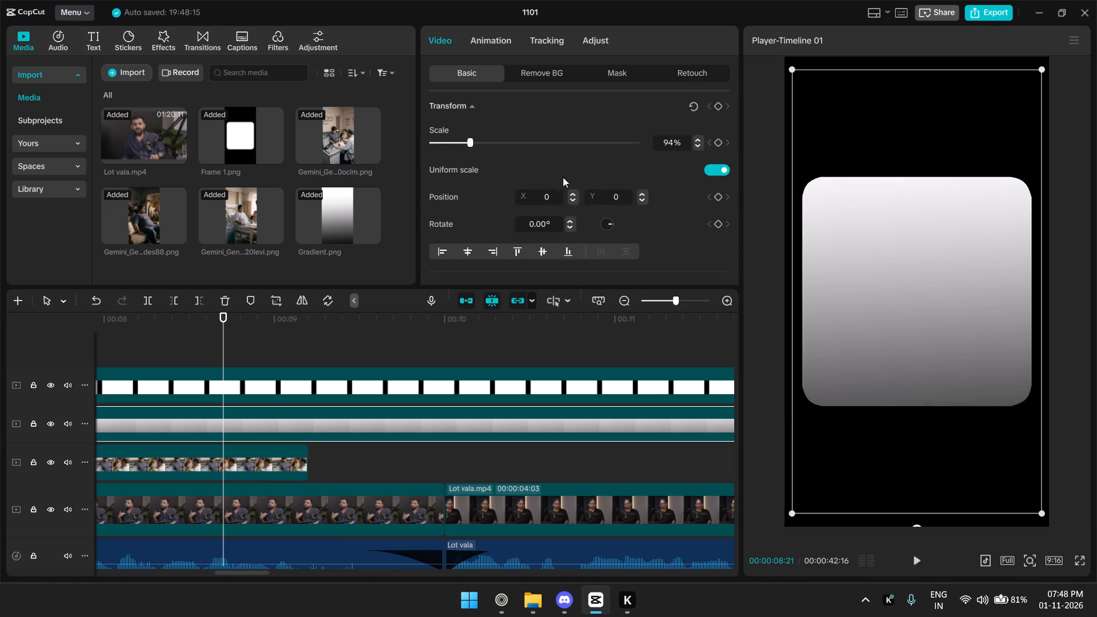
pyautogui.click(717, 173)
pyautogui.moveTo(467, 175); pyautogui.dragTo(449, 185)
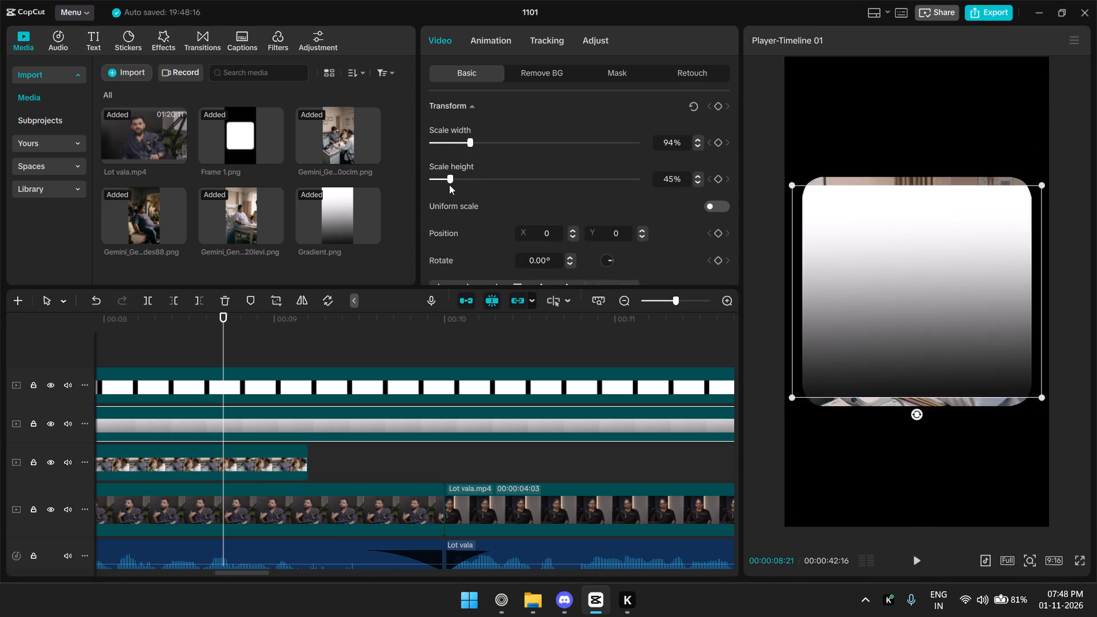
pyautogui.moveTo(449, 185); pyautogui.dragTo(442, 187)
pyautogui.moveTo(918, 298); pyautogui.dragTo(918, 353)
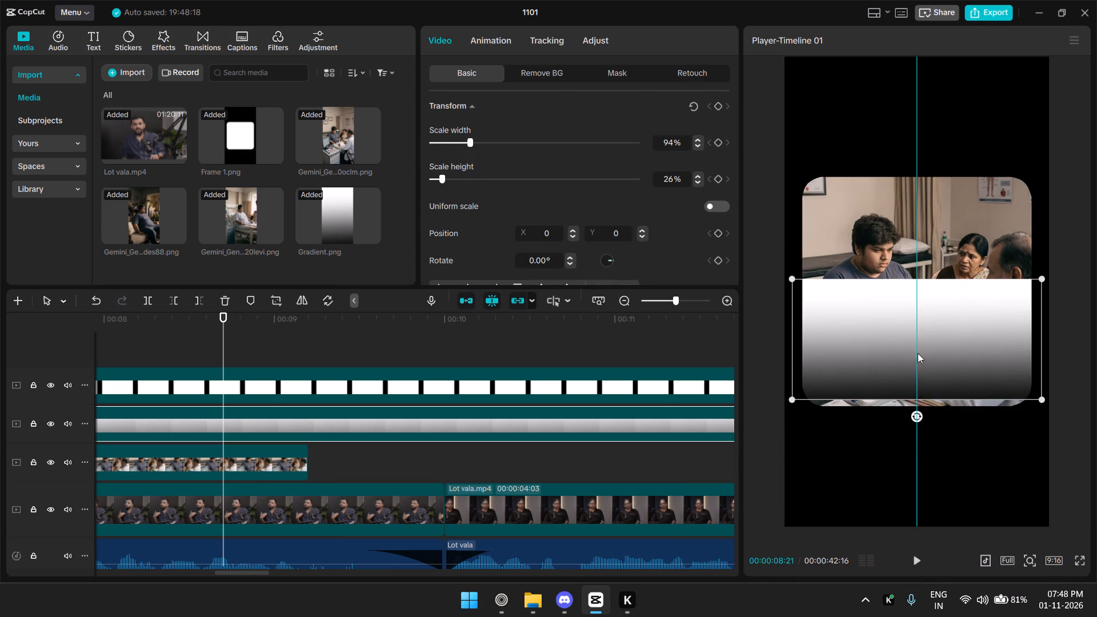
pyautogui.moveTo(918, 353); pyautogui.dragTo(916, 357)
pyautogui.click(442, 181)
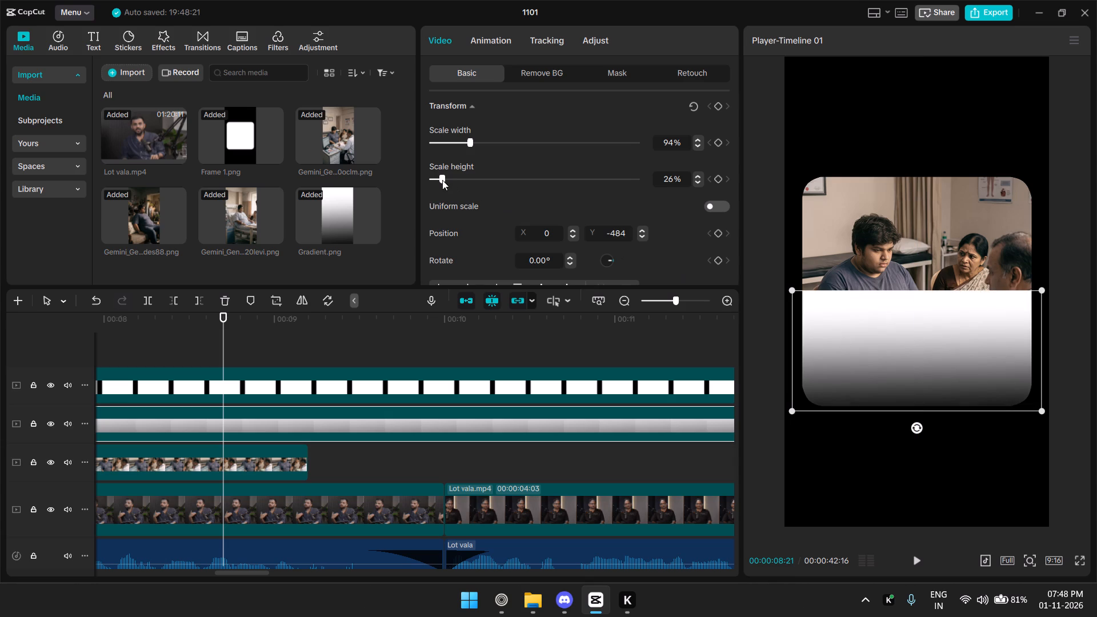
pyautogui.moveTo(930, 327); pyautogui.dragTo(928, 340)
# Set the gradient's blend mode to Multiply.
pyautogui.scroll(-2, 510, 226)
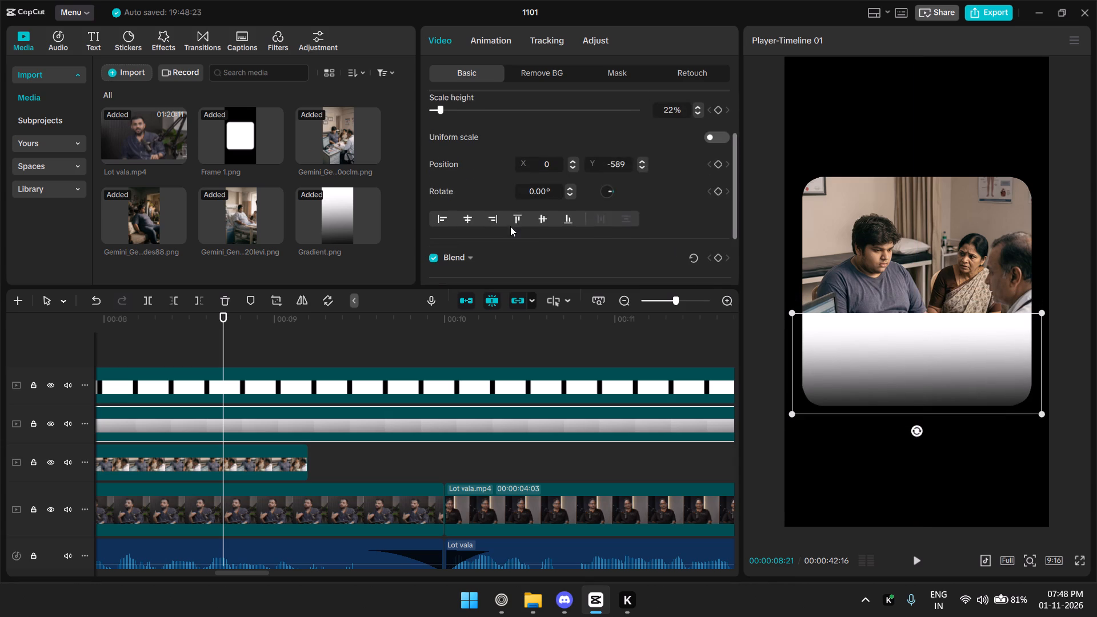
pyautogui.click(468, 250)
pyautogui.click(546, 279)
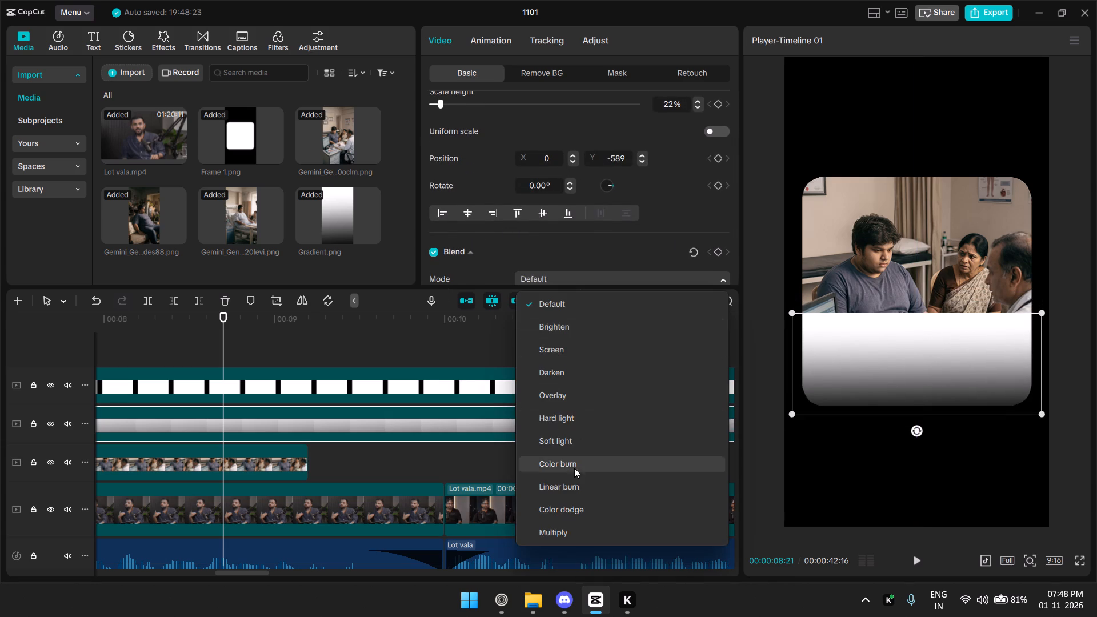
pyautogui.click(572, 539)
pyautogui.click(163, 354)
# Reduce the gradient's scale height to below 18%, move it slightly lower on the rounded card, and scrub through the opening.
pyautogui.click(209, 432)
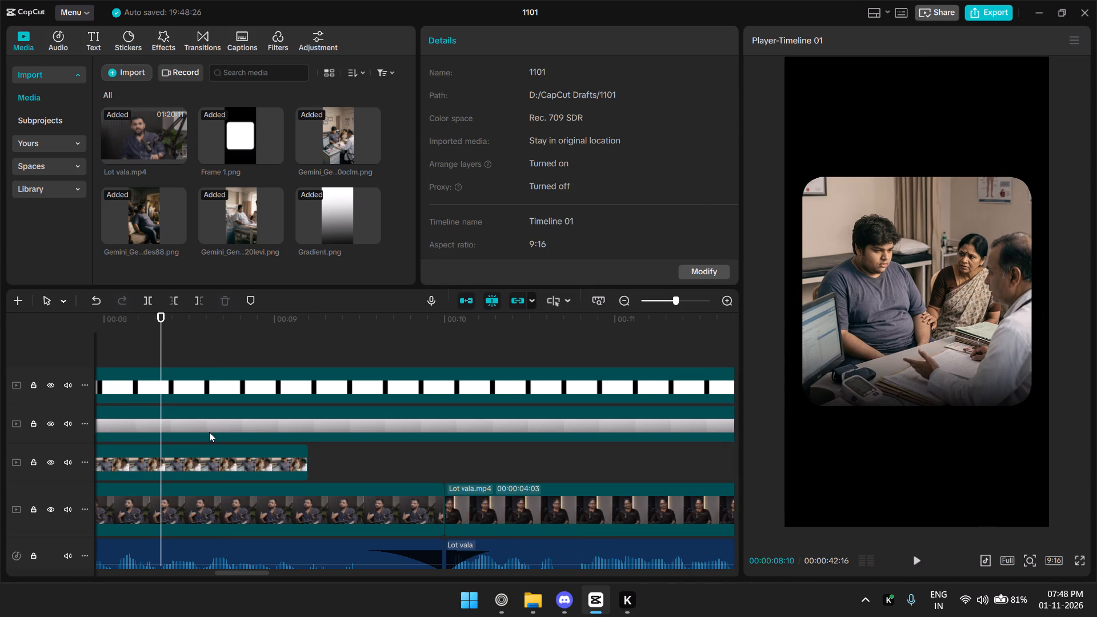
pyautogui.tripleClick(697, 185)
pyautogui.tripleClick(697, 185)
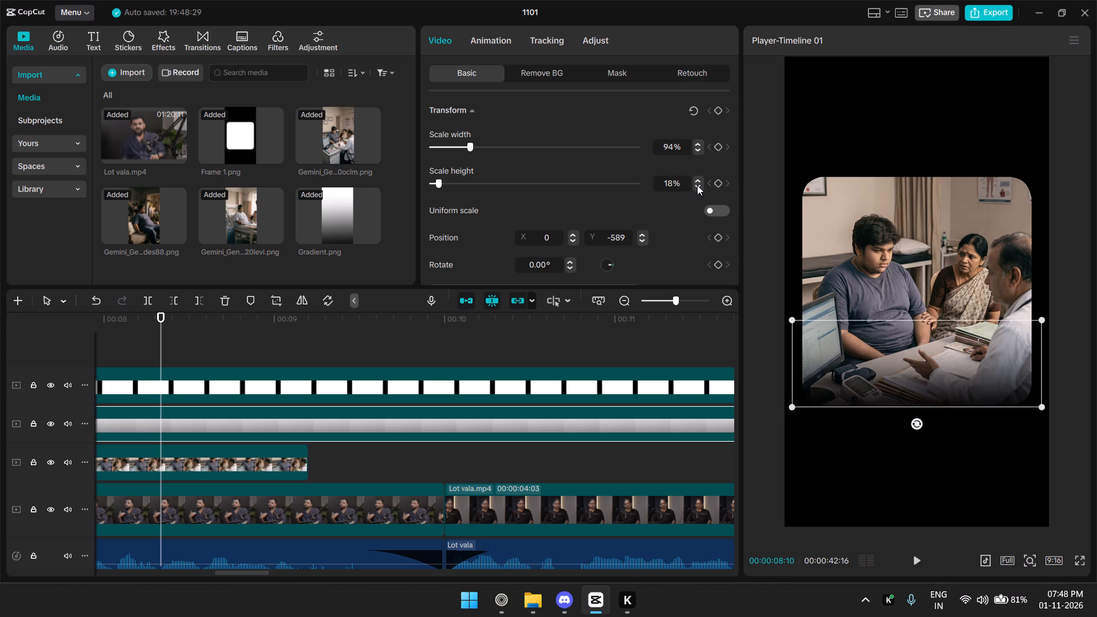
pyautogui.click(697, 185)
pyautogui.moveTo(911, 345); pyautogui.dragTo(911, 359)
pyautogui.click(271, 353)
pyautogui.moveTo(269, 326); pyautogui.dragTo(39, 327)
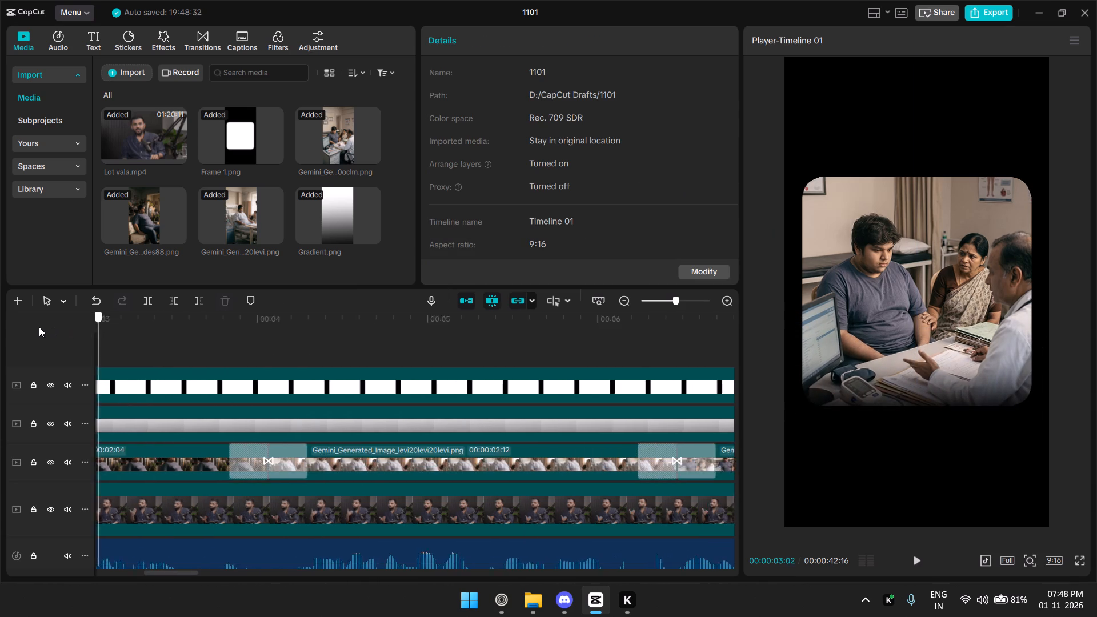
pyautogui.moveTo(39, 327); pyautogui.dragTo(319, 307)
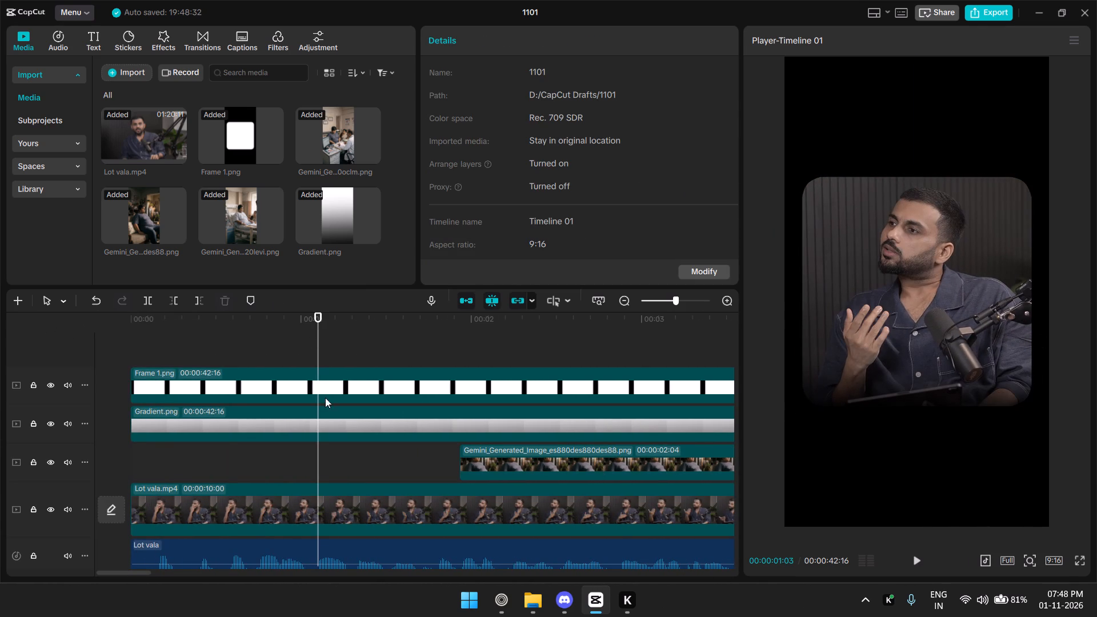
# Lower the gradient's opacity to 69%, nudge it slightly upward, and play the first image section to check it.
pyautogui.click(338, 424)
pyautogui.scroll(-4, 551, 173)
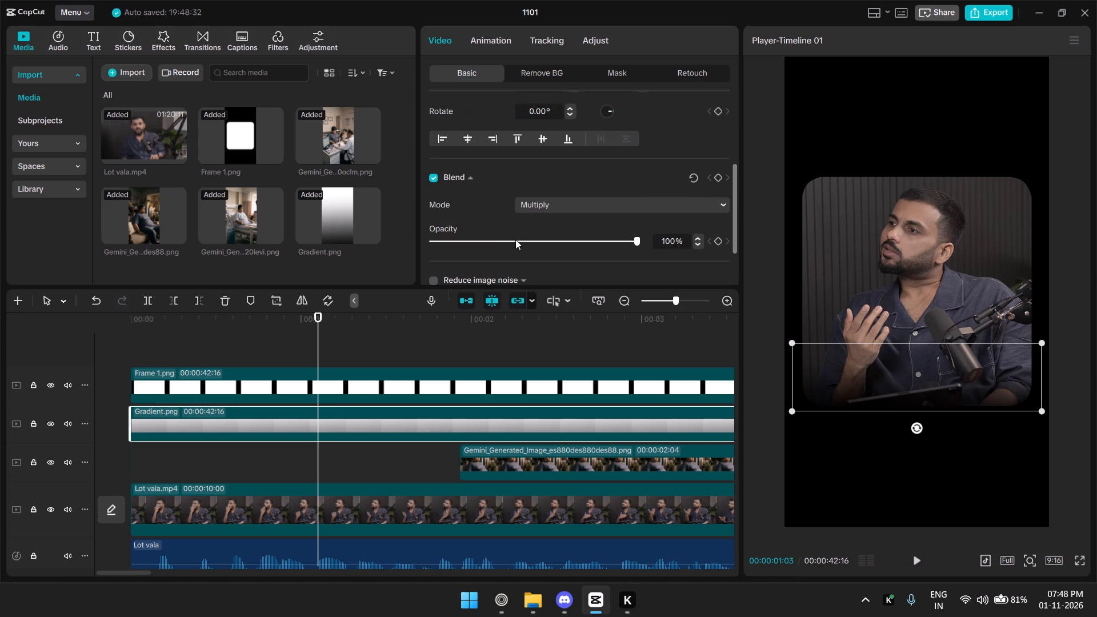
pyautogui.click(599, 247)
pyautogui.moveTo(602, 246); pyautogui.dragTo(576, 253)
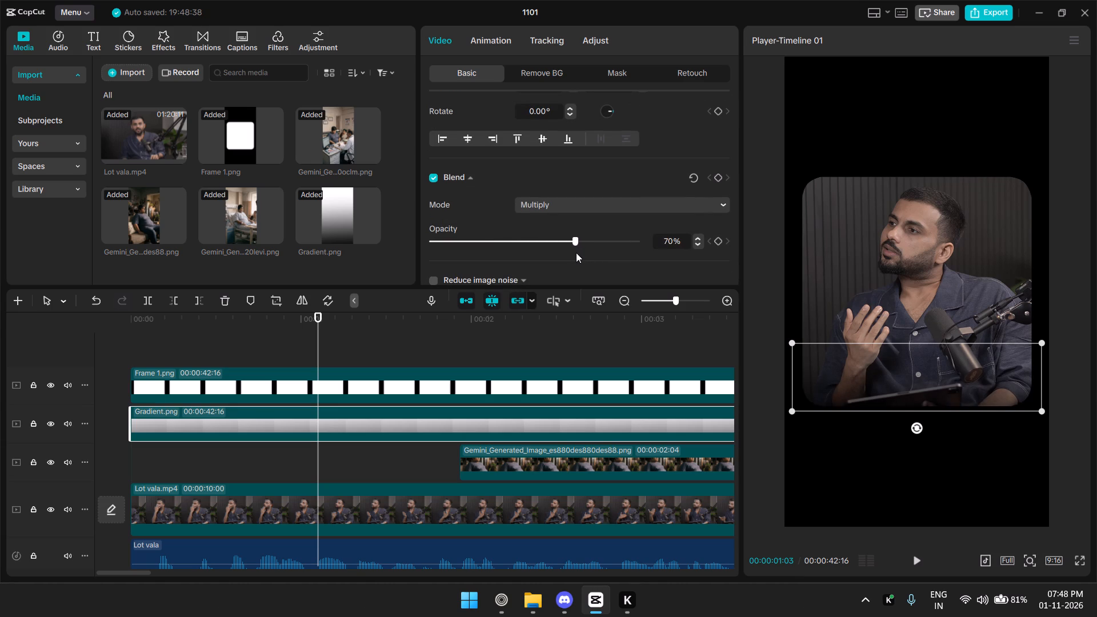
pyautogui.moveTo(576, 253); pyautogui.dragTo(573, 253)
pyautogui.click(846, 375)
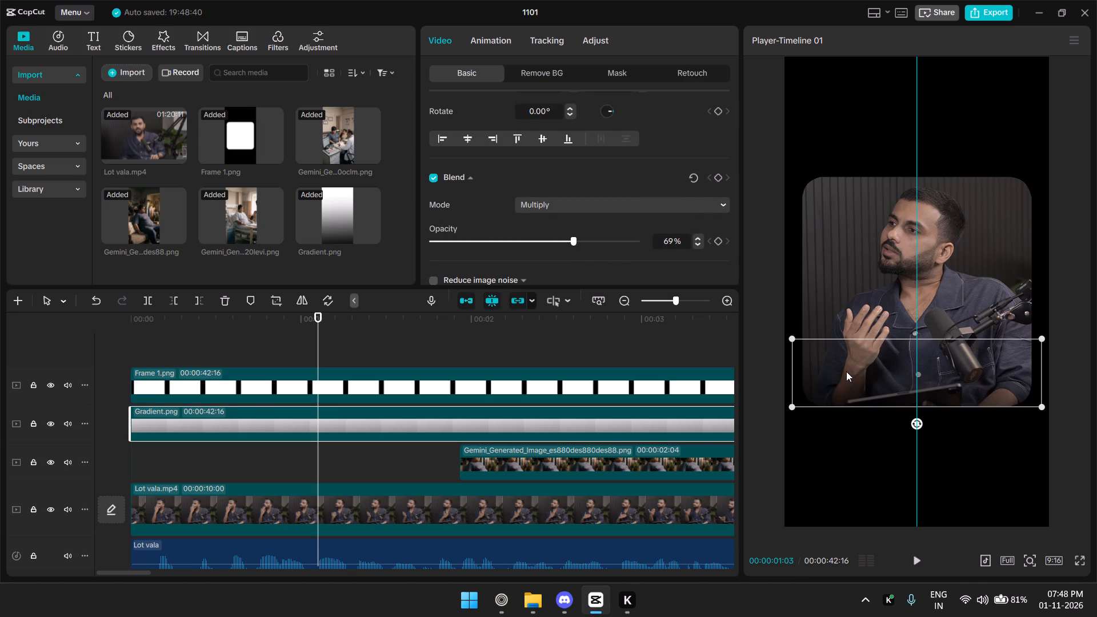
pyautogui.click(421, 353)
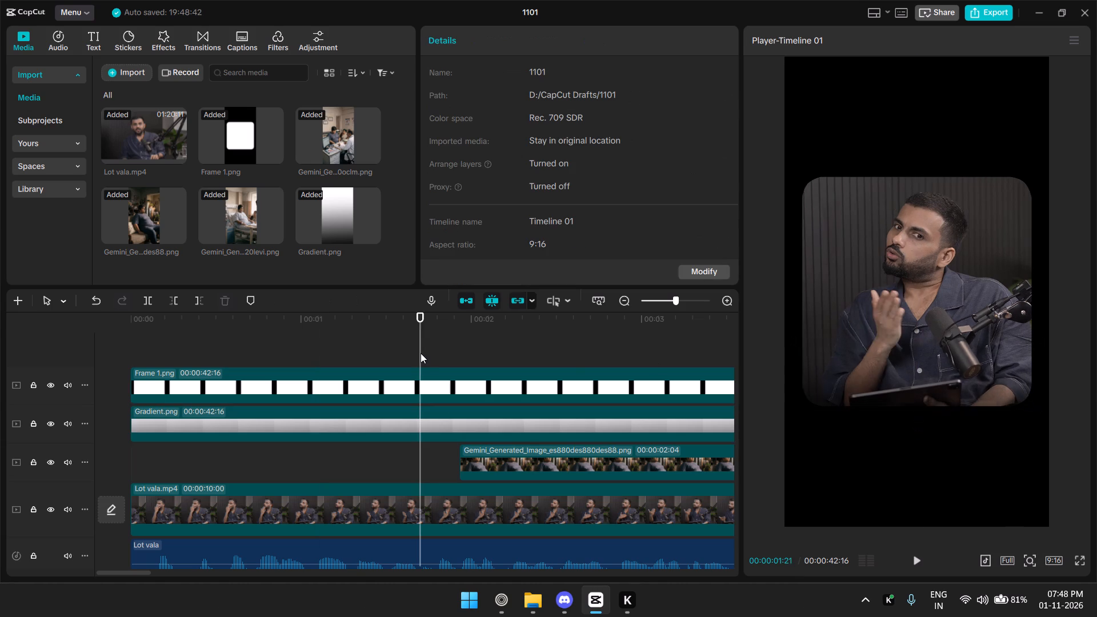
pyautogui.press('space')
pyautogui.hotkey('ctrl', '-')
pyautogui.hotkey('ctrl', '-')
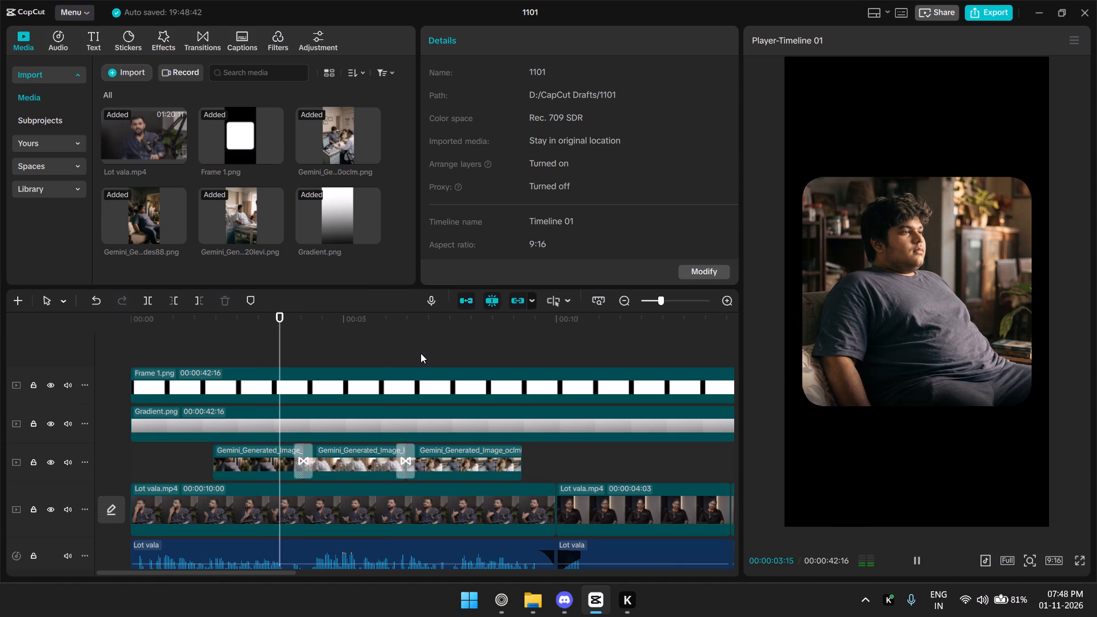
pyautogui.press('space')
# Split the gradient layer at the start of the seated-teenager image and at the end of the doctor's-cabin image.
pyautogui.press('b')
pyautogui.click(210, 436)
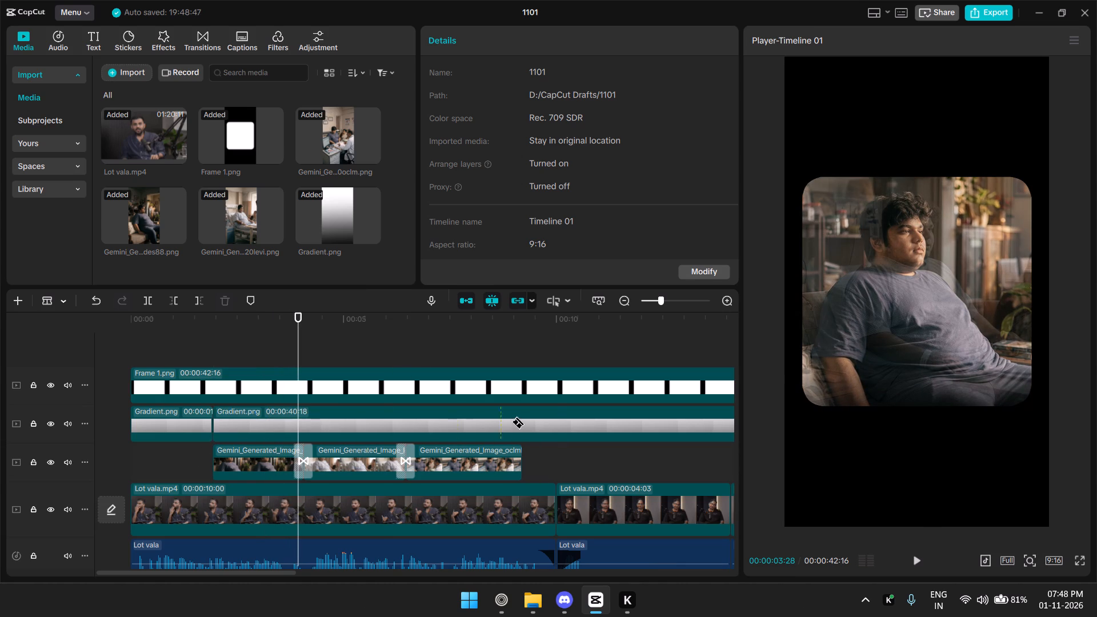
pyautogui.click(526, 425)
pyautogui.press('a')
# Add the Glare II transition from Hits at both cuts in the gradient layer.
pyautogui.click(219, 41)
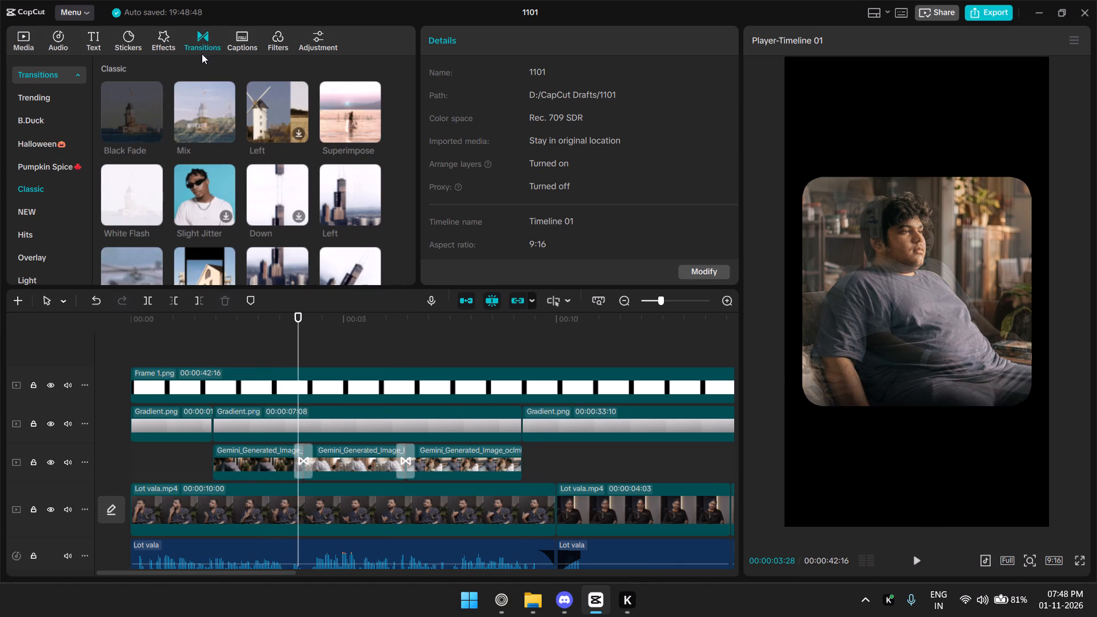
pyautogui.click(22, 237)
pyautogui.moveTo(344, 194); pyautogui.dragTo(213, 411)
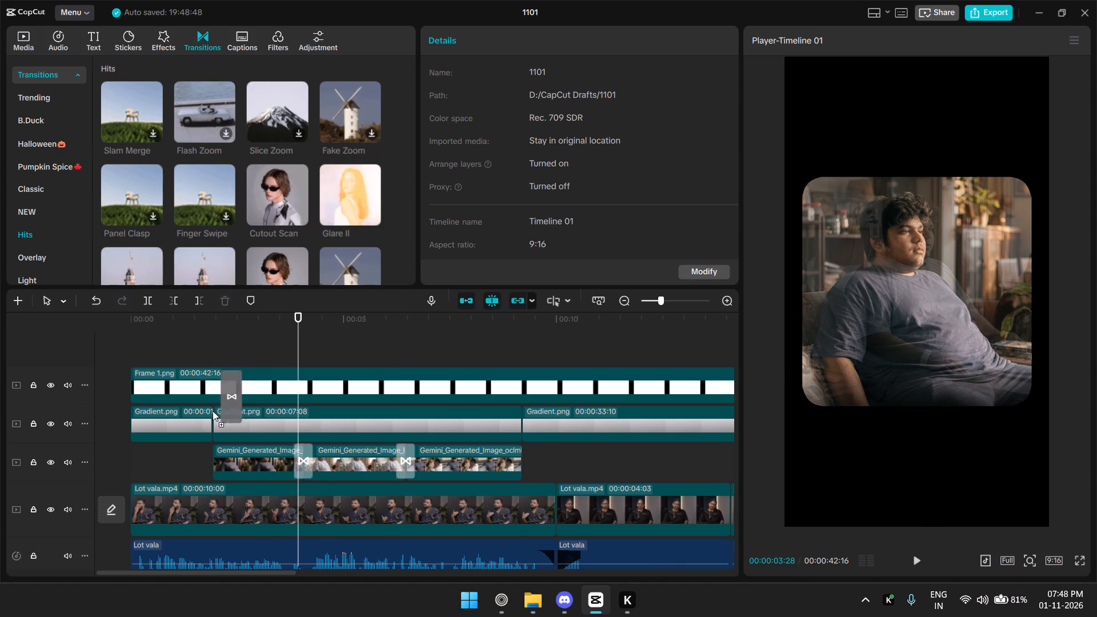
pyautogui.moveTo(213, 411); pyautogui.dragTo(206, 426)
pyautogui.moveTo(349, 185); pyautogui.dragTo(507, 425)
pyautogui.click(207, 308)
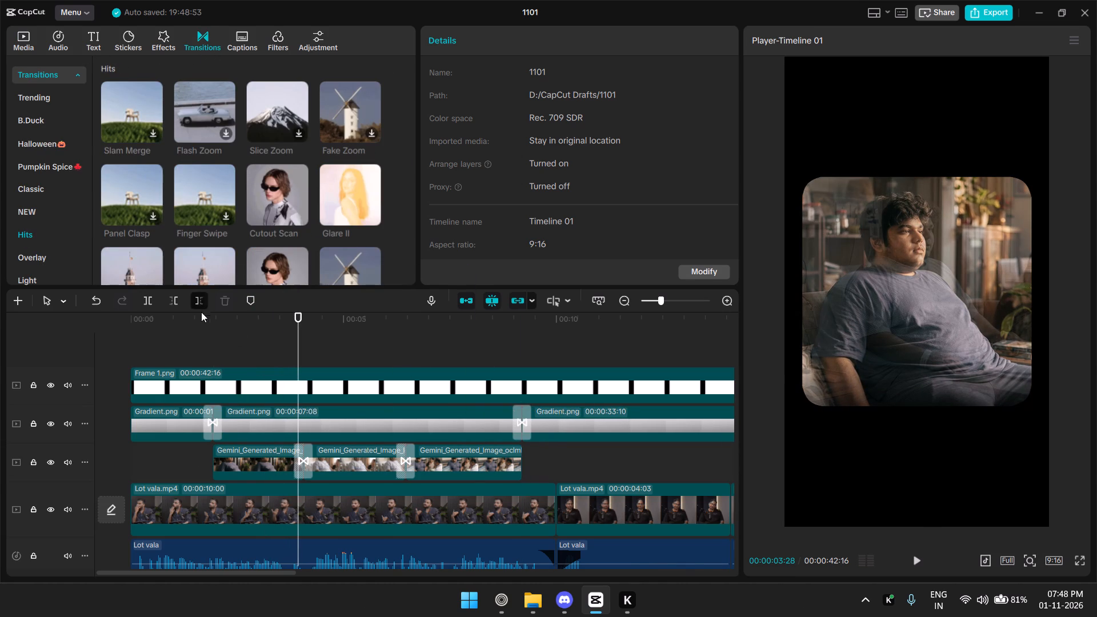
pyautogui.hotkey('ctrl', 'z')
# Play and scrub through the gradient layer's first Glare II transition, around 00:00:01:24.
pyautogui.click(182, 331)
pyautogui.press('space')
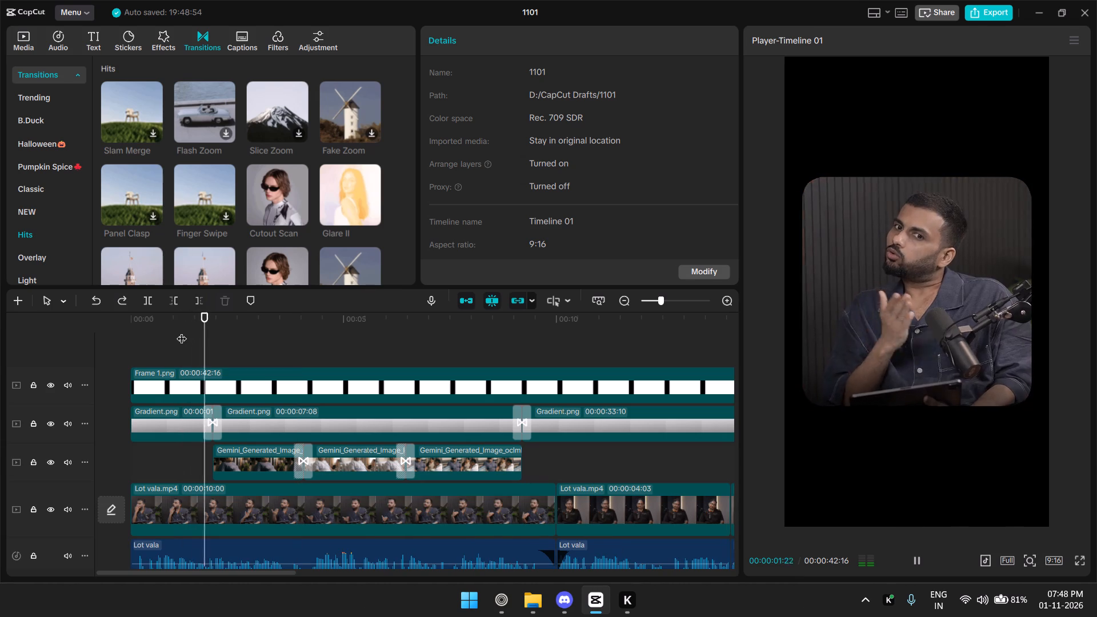
pyautogui.press('space')
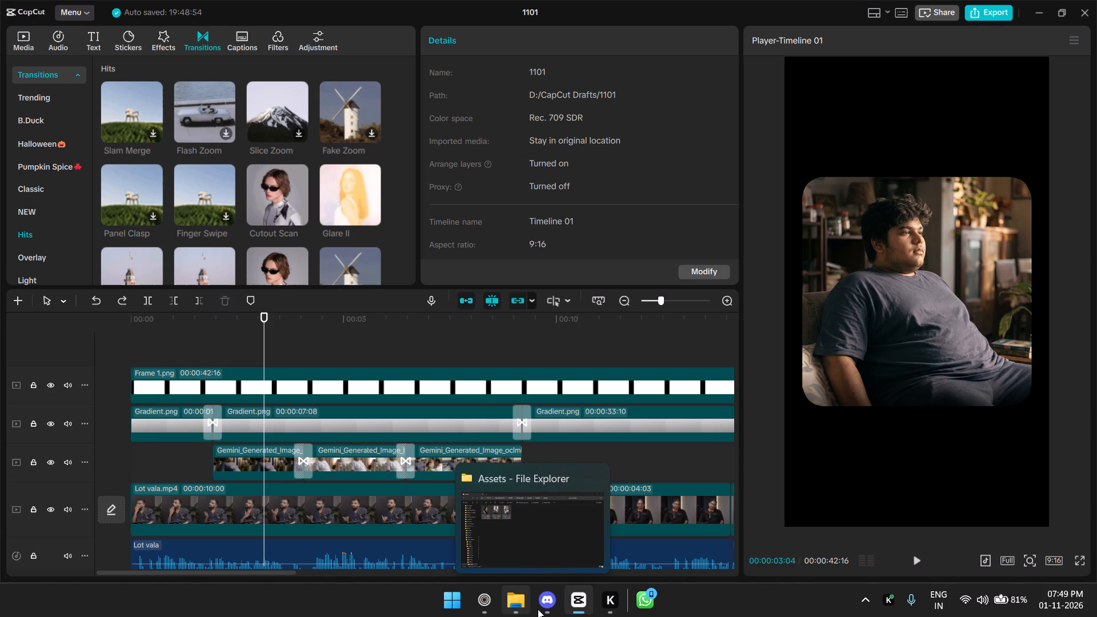
pyautogui.click(222, 368)
pyautogui.click(227, 343)
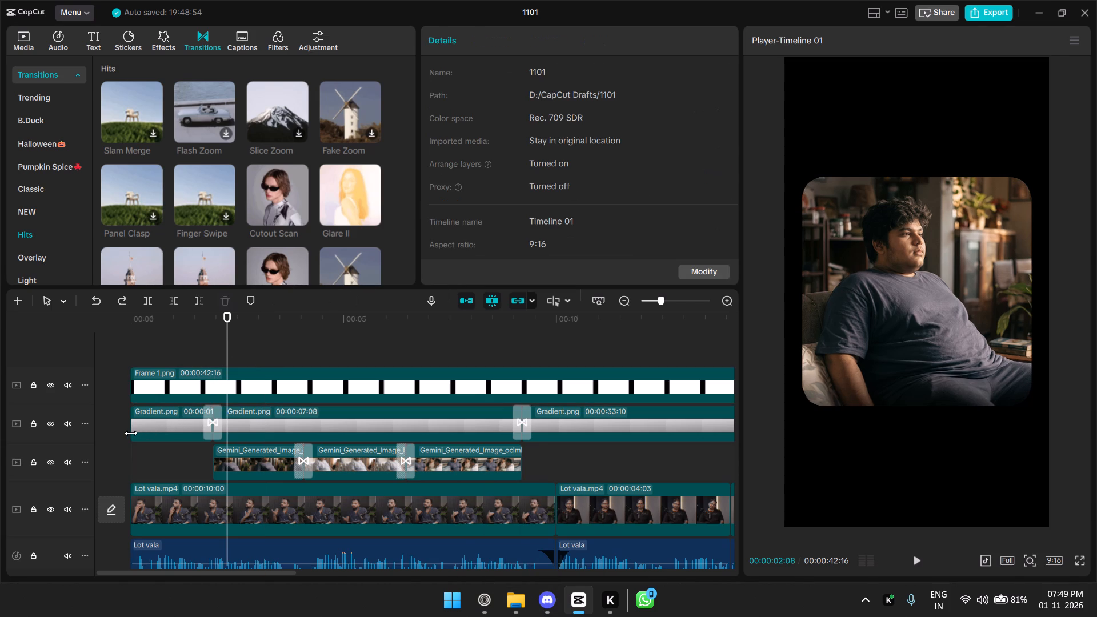
pyautogui.click(208, 316)
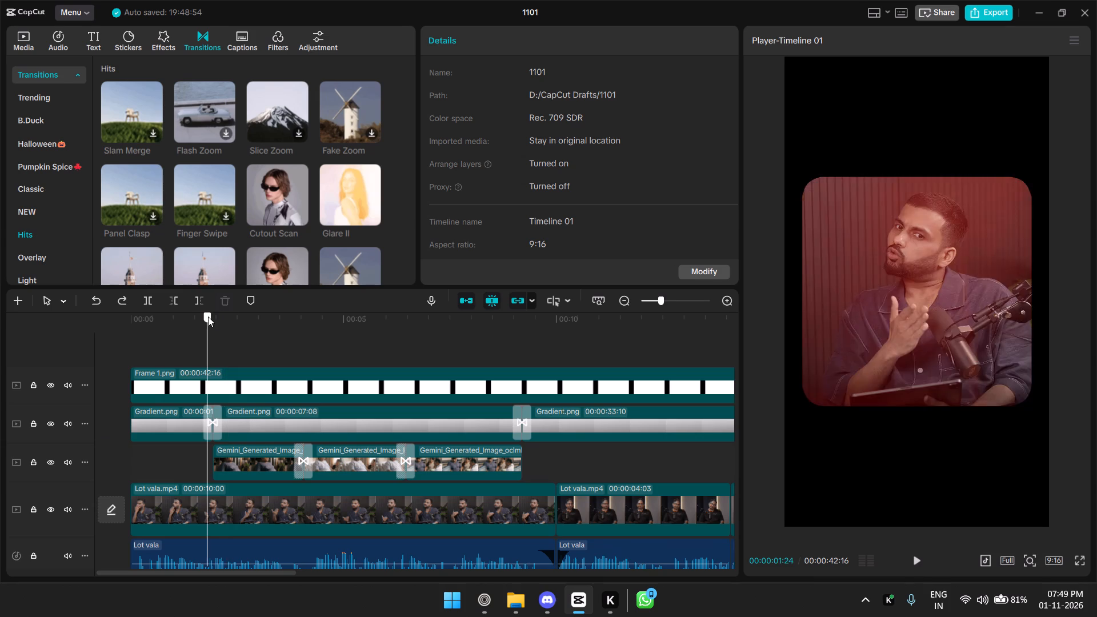
# Add a custom adjustment layer directly above the three AI images, spanning from the first image's start to the last image's end.
pyautogui.click(308, 38)
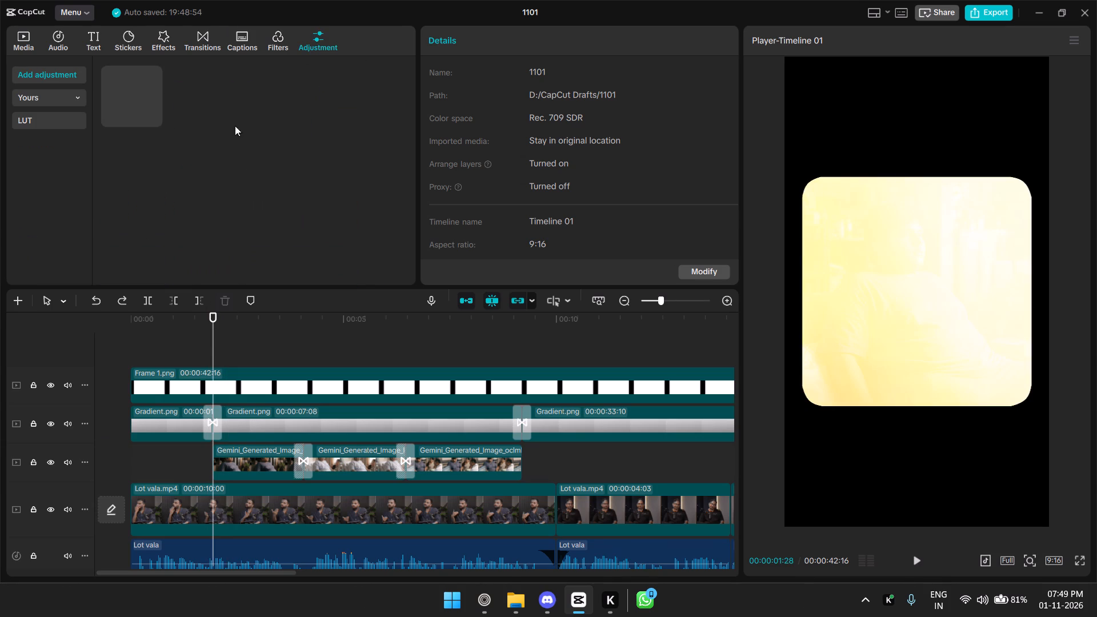
pyautogui.moveTo(130, 81); pyautogui.dragTo(217, 450)
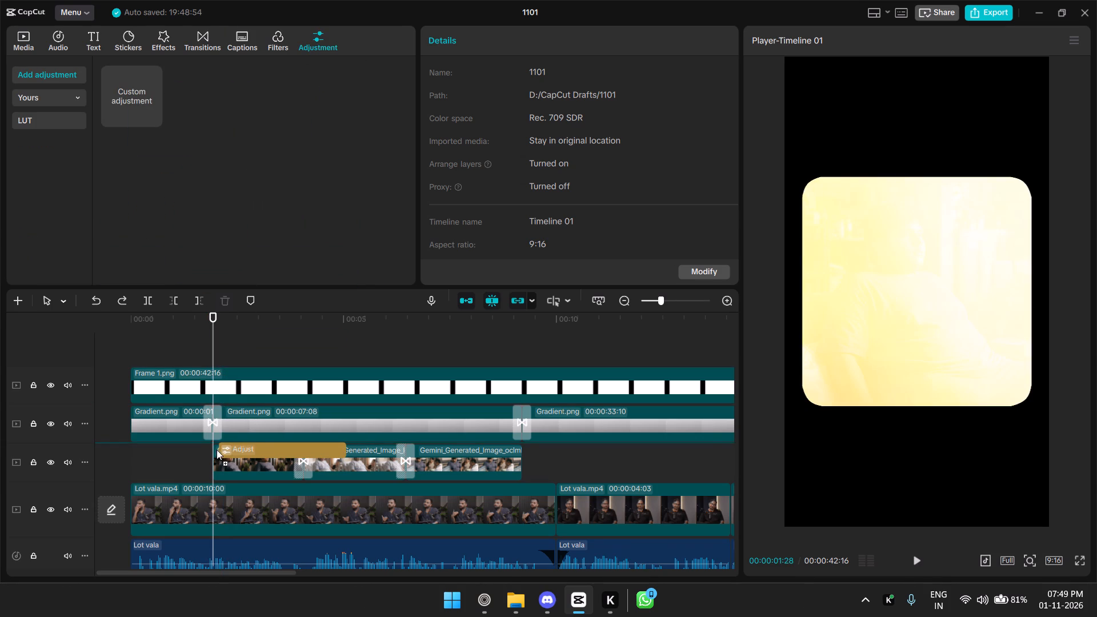
pyautogui.moveTo(217, 450); pyautogui.dragTo(211, 449)
pyautogui.moveTo(342, 452); pyautogui.dragTo(519, 459)
# Set the adjustment layer's Exposure to 12, Highlight to 10 and Shadow to 8, trying Contrast at 12 and returning it to 0.
pyautogui.click(245, 335)
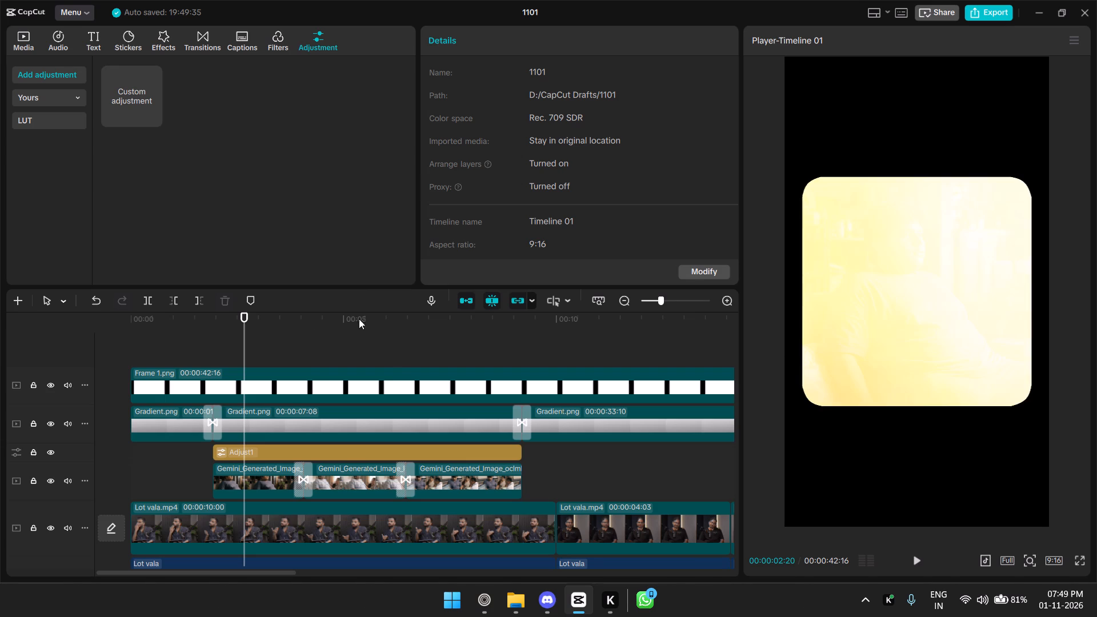
pyautogui.click(379, 452)
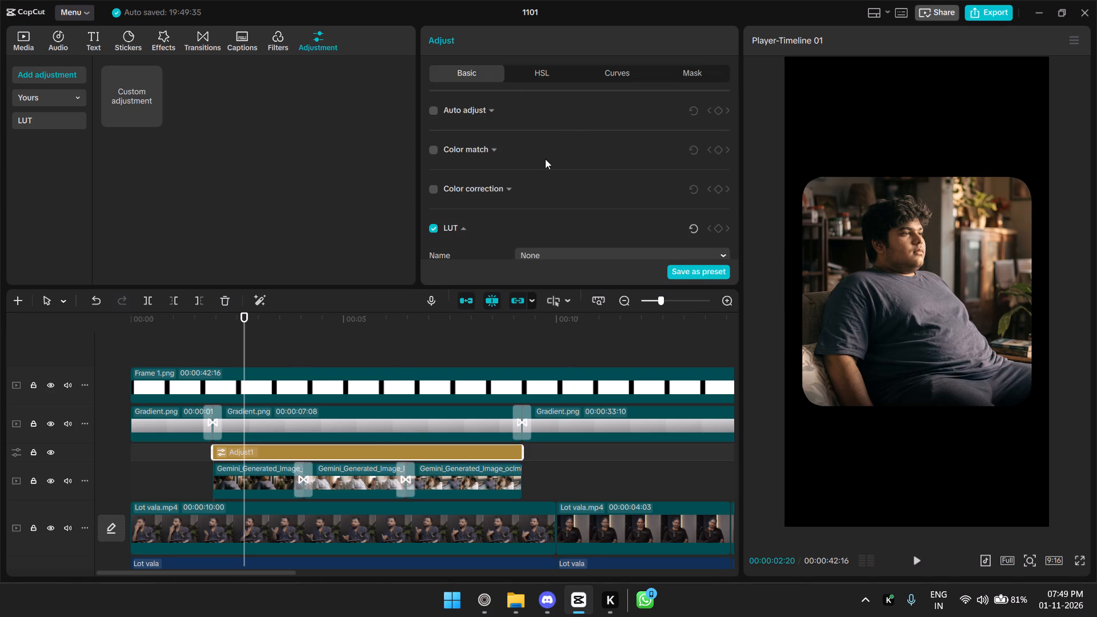
pyautogui.scroll(-3, 517, 197)
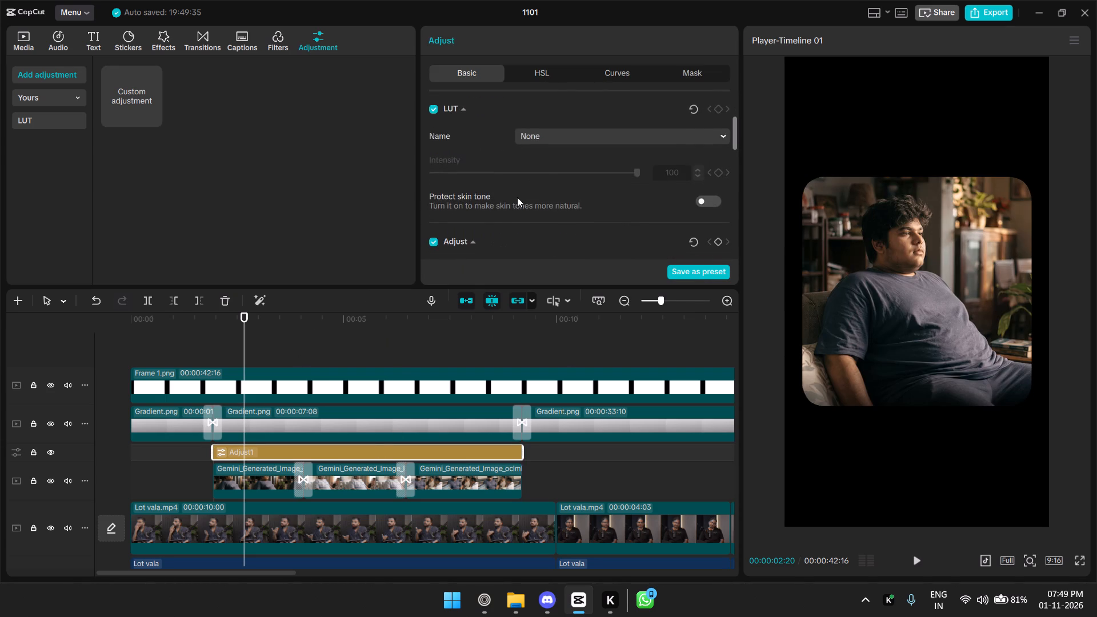
pyautogui.scroll(-6, 517, 197)
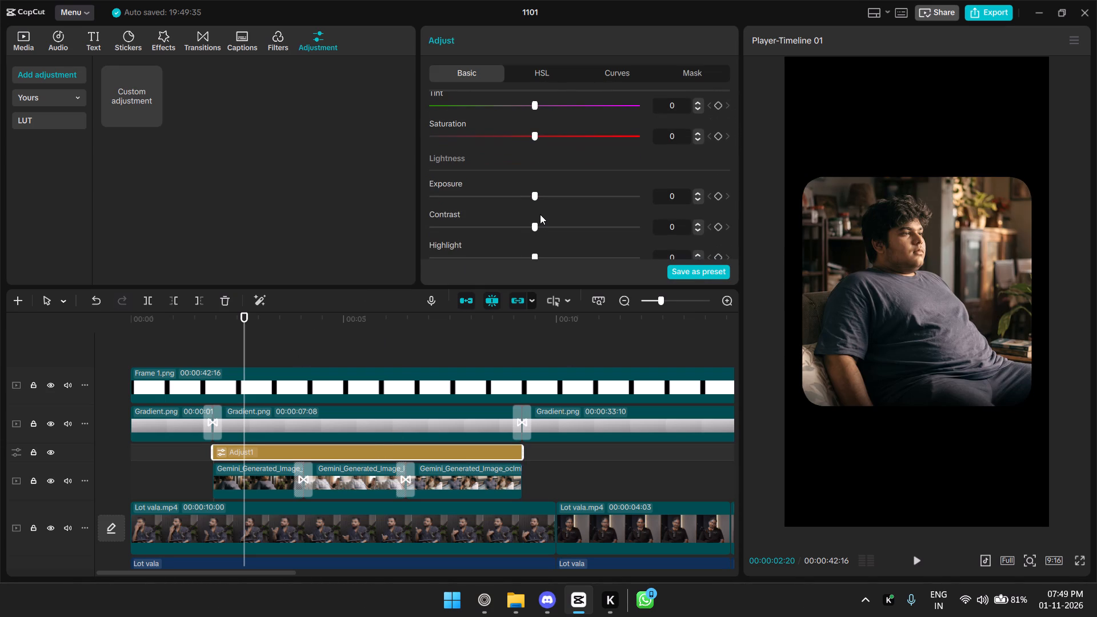
pyautogui.click(556, 196)
pyautogui.click(556, 194)
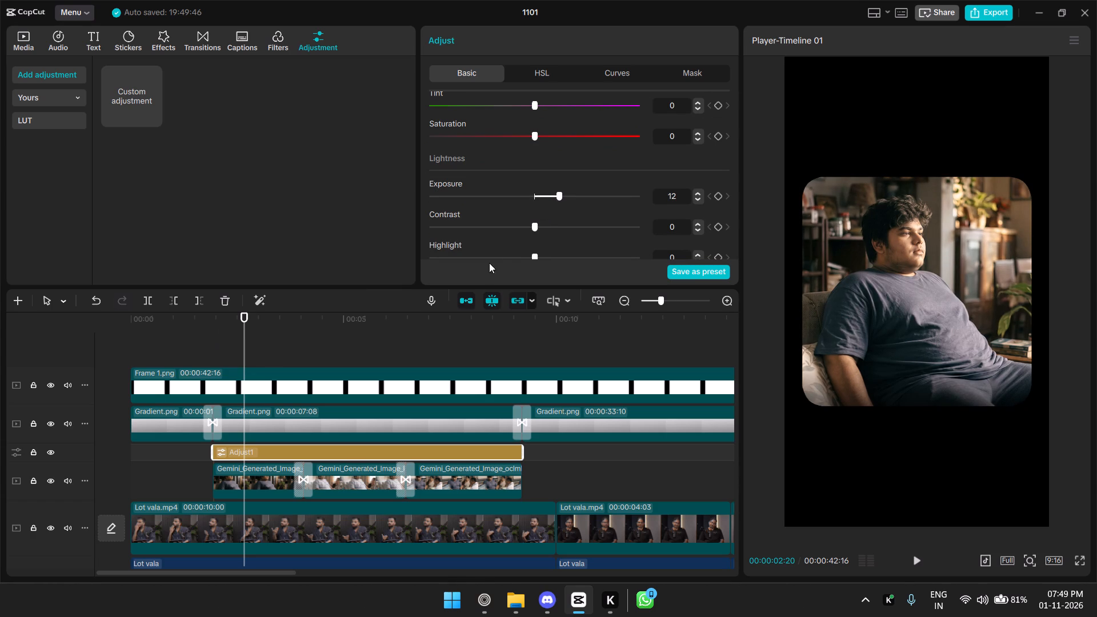
pyautogui.moveTo(539, 228); pyautogui.dragTo(556, 229)
pyautogui.scroll(-1, 540, 245)
pyautogui.moveTo(542, 209); pyautogui.dragTo(552, 207)
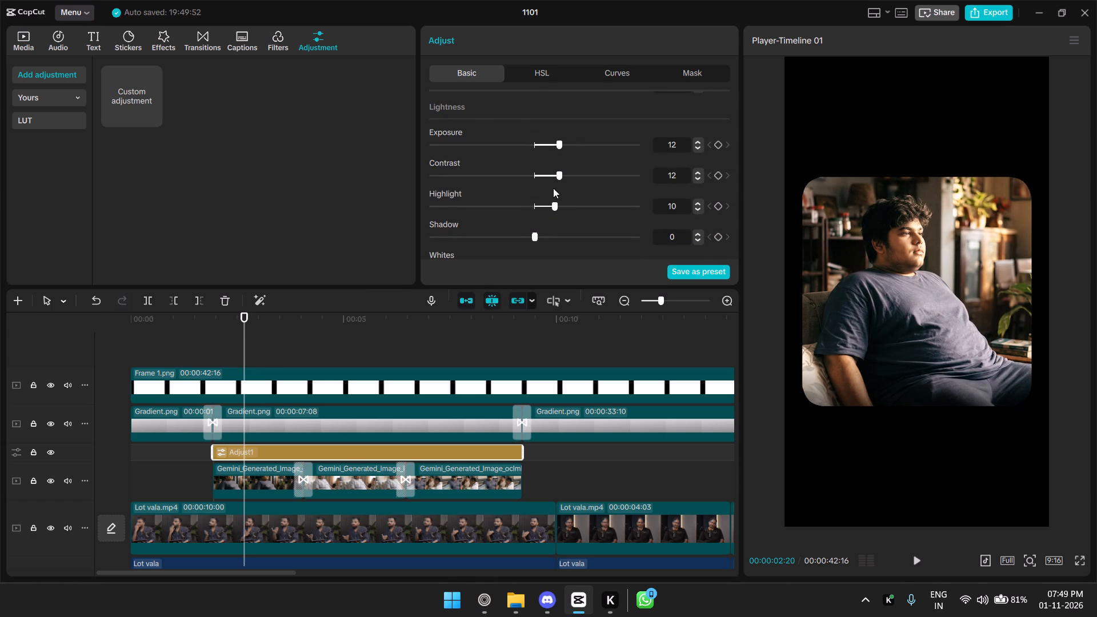
pyautogui.moveTo(557, 177); pyautogui.dragTo(533, 177)
pyautogui.moveTo(533, 177); pyautogui.dragTo(537, 177)
pyautogui.scroll(-1, 531, 187)
pyautogui.moveTo(531, 187); pyautogui.dragTo(549, 187)
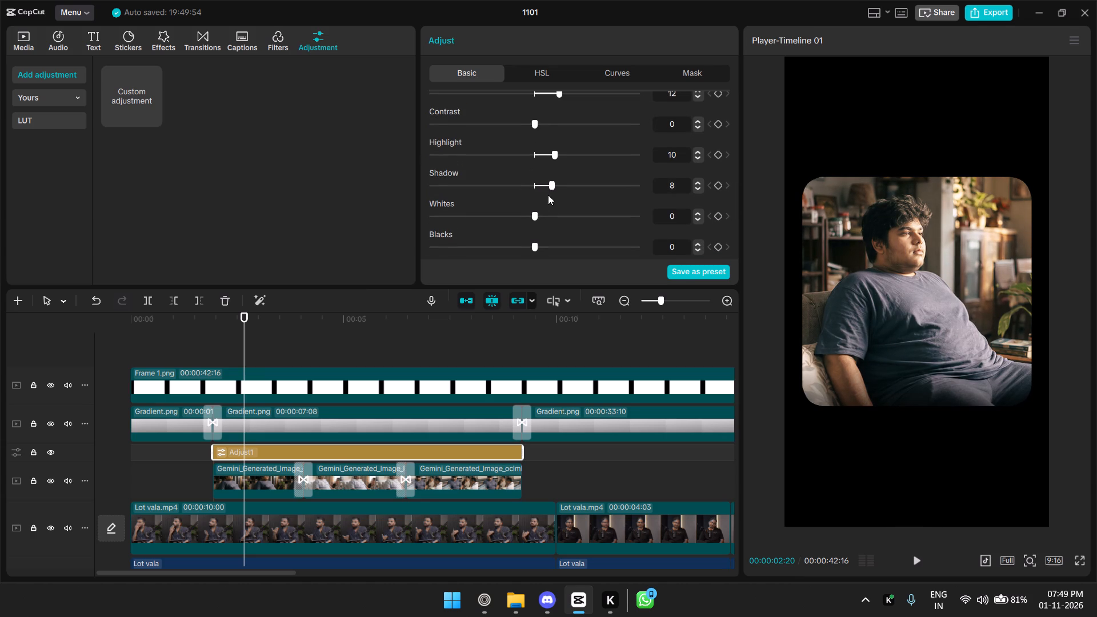
# Set the adjustment layer's Whites to 5 and Blacks to -4, trying a Brilliance change and returning it to 0.
pyautogui.moveTo(534, 217); pyautogui.dragTo(521, 219)
pyautogui.scroll(-1, 521, 219)
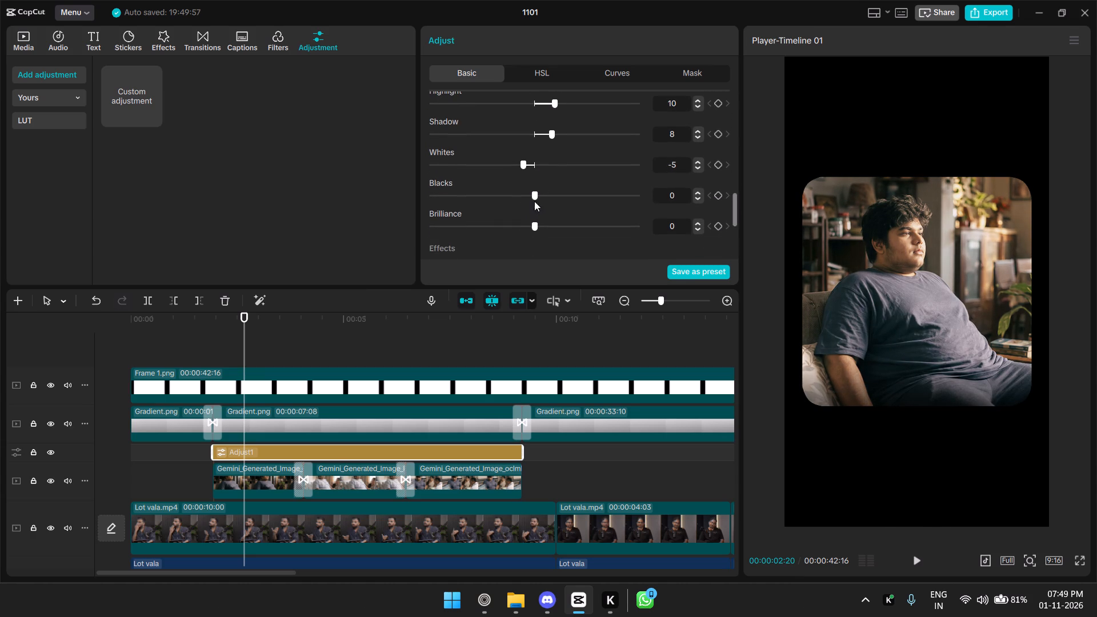
pyautogui.moveTo(537, 197); pyautogui.dragTo(530, 200)
pyautogui.moveTo(523, 167); pyautogui.dragTo(544, 167)
pyautogui.moveTo(543, 168); pyautogui.dragTo(535, 173)
pyautogui.moveTo(533, 196); pyautogui.dragTo(527, 200)
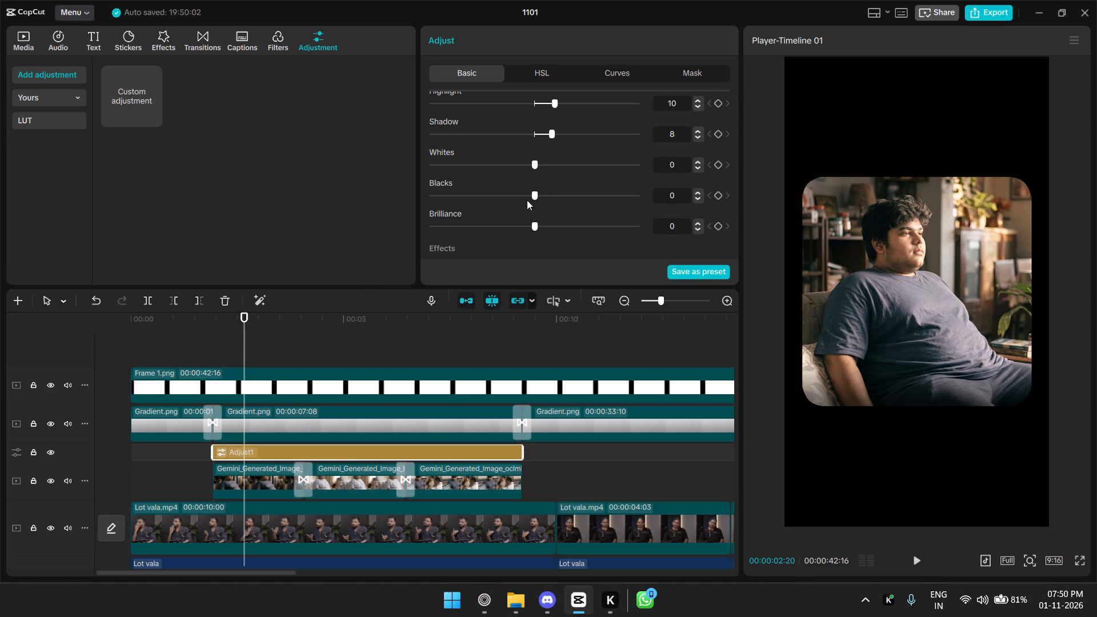
pyautogui.moveTo(527, 200); pyautogui.dragTo(523, 201)
pyautogui.moveTo(535, 165); pyautogui.dragTo(541, 163)
pyautogui.moveTo(541, 163); pyautogui.dragTo(542, 163)
pyautogui.scroll(-1, 543, 163)
pyautogui.moveTo(534, 178); pyautogui.dragTo(540, 182)
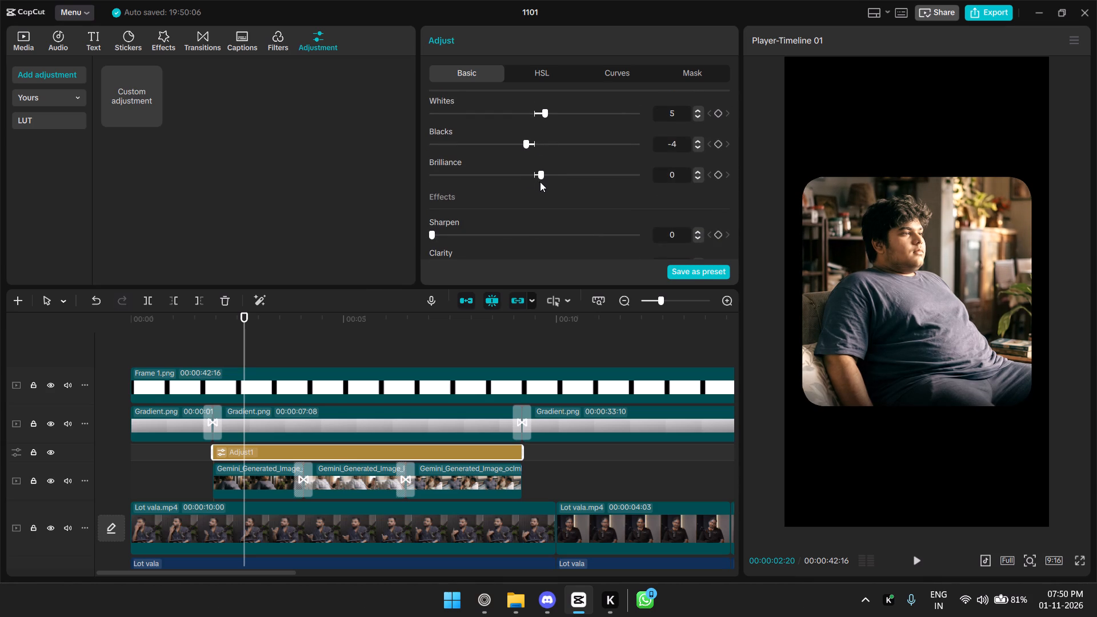
pyautogui.moveTo(540, 182); pyautogui.dragTo(527, 181)
# Set the adjustment layer's Sharpen to 2 and Clarity to 3.
pyautogui.scroll(-1, 527, 181)
pyautogui.click(445, 183)
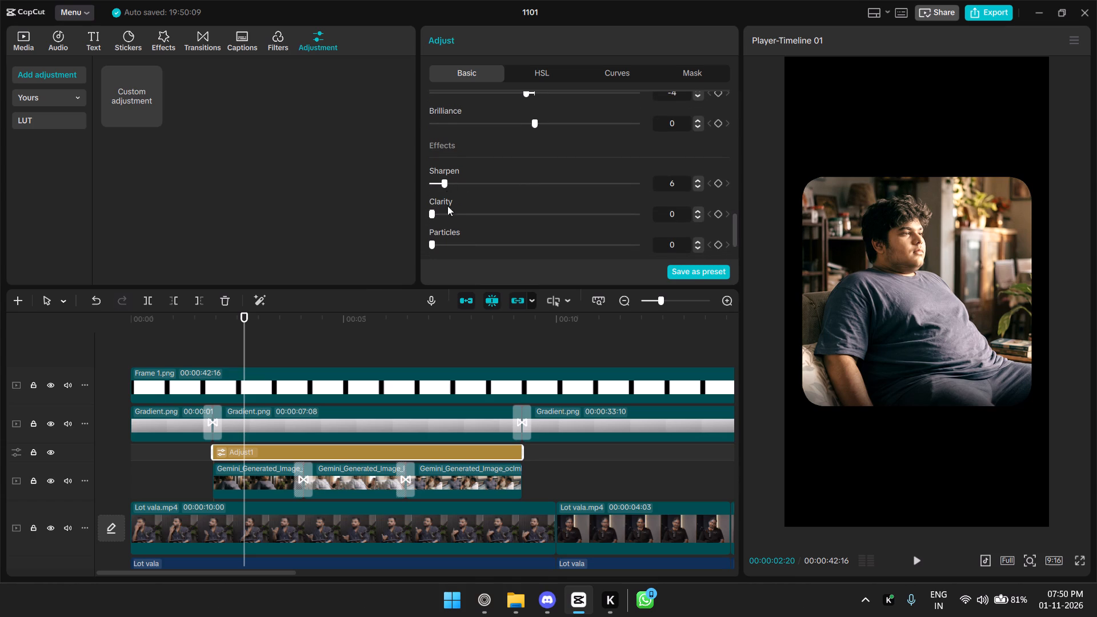
pyautogui.click(443, 216)
pyautogui.click(436, 213)
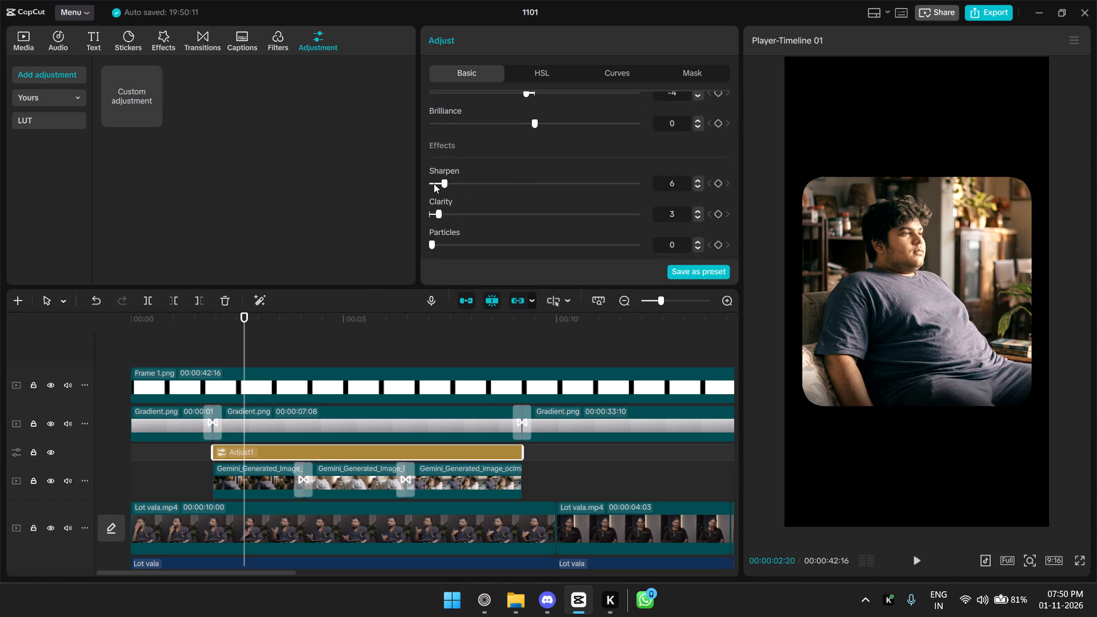
pyautogui.click(434, 183)
pyautogui.click(437, 183)
pyautogui.click(434, 216)
pyautogui.click(434, 214)
# Extend the adjustment layer's start back to the beginning of the timeline and play the opening to check the grade.
pyautogui.moveTo(217, 452); pyautogui.dragTo(166, 458)
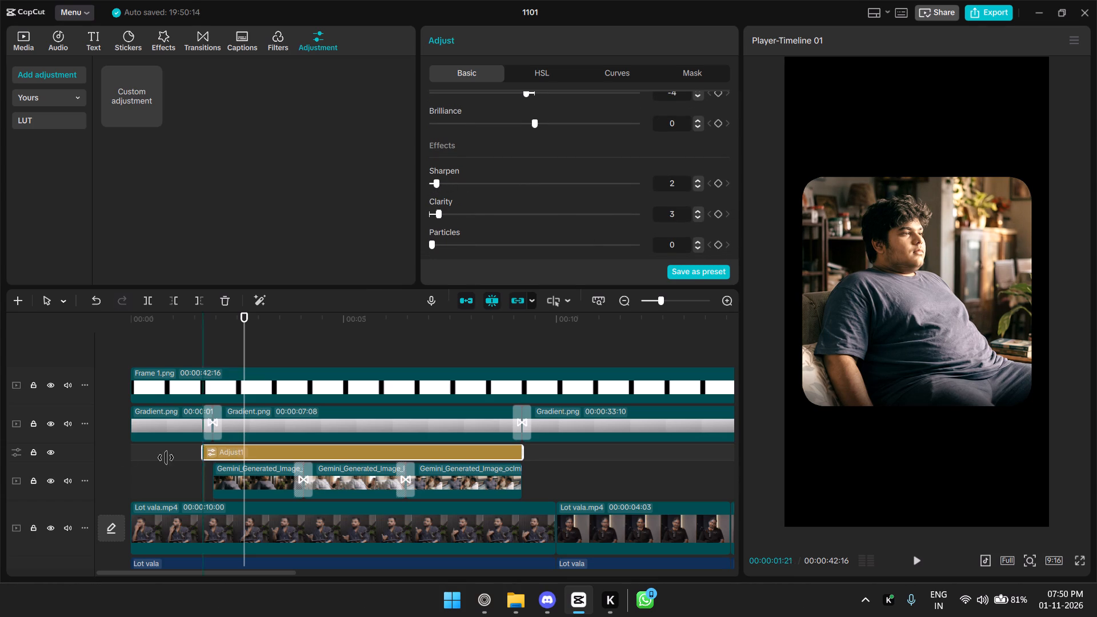
pyautogui.moveTo(166, 458); pyautogui.dragTo(126, 459)
pyautogui.click(159, 335)
pyautogui.press('space')
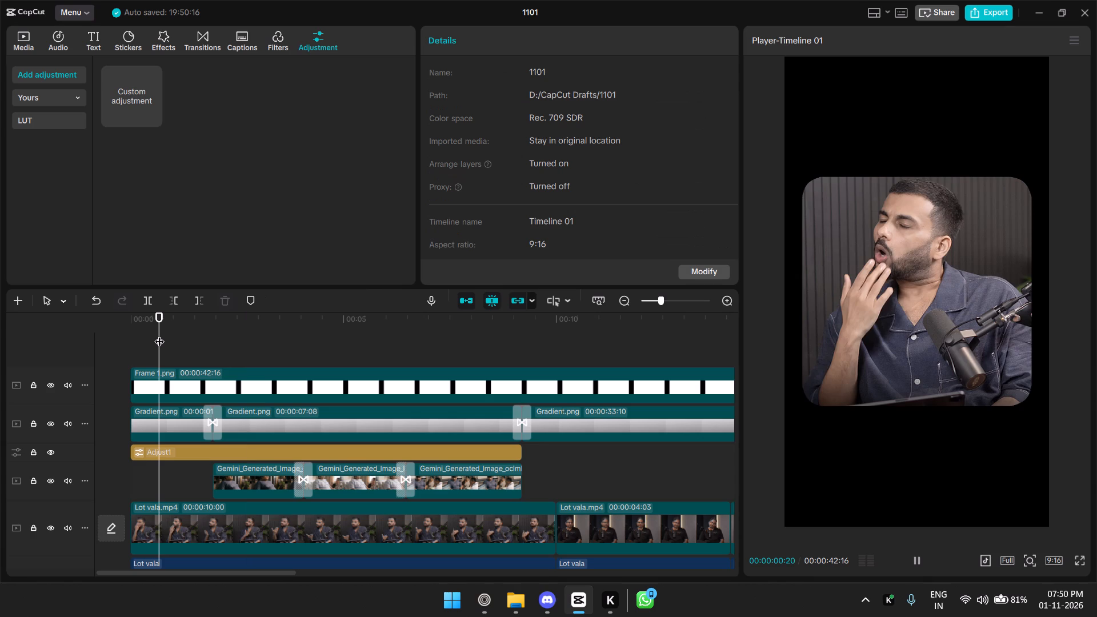
pyautogui.press('space')
# Extend the adjustment layer's end to the end of the video, playing the doctor's footage around 00:00:10 to check the look.
pyautogui.click(493, 459)
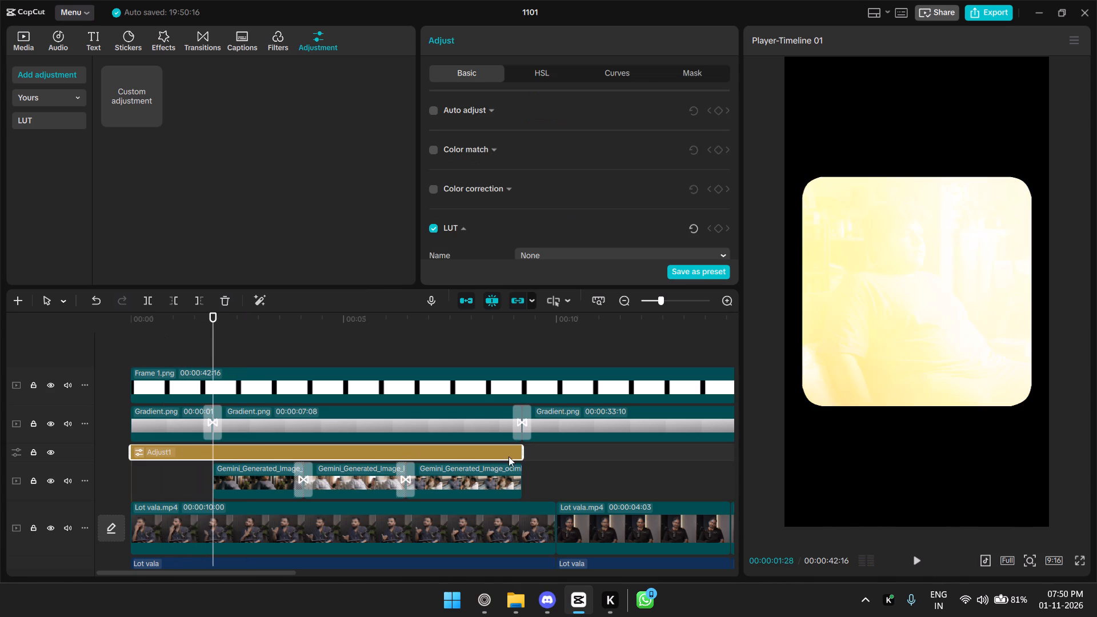
pyautogui.moveTo(524, 453); pyautogui.dragTo(634, 454)
pyautogui.click(542, 334)
pyautogui.press('space')
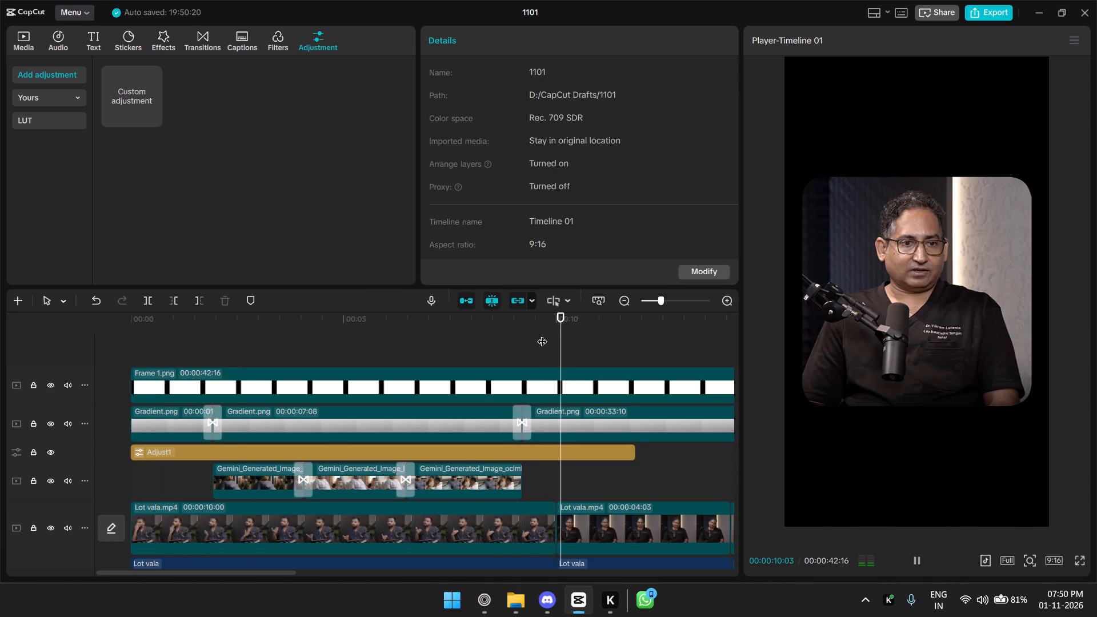
pyautogui.hotkey('ctrl', '-')
pyautogui.hotkey('ctrl', '-')
pyautogui.press('space')
pyautogui.click(254, 454)
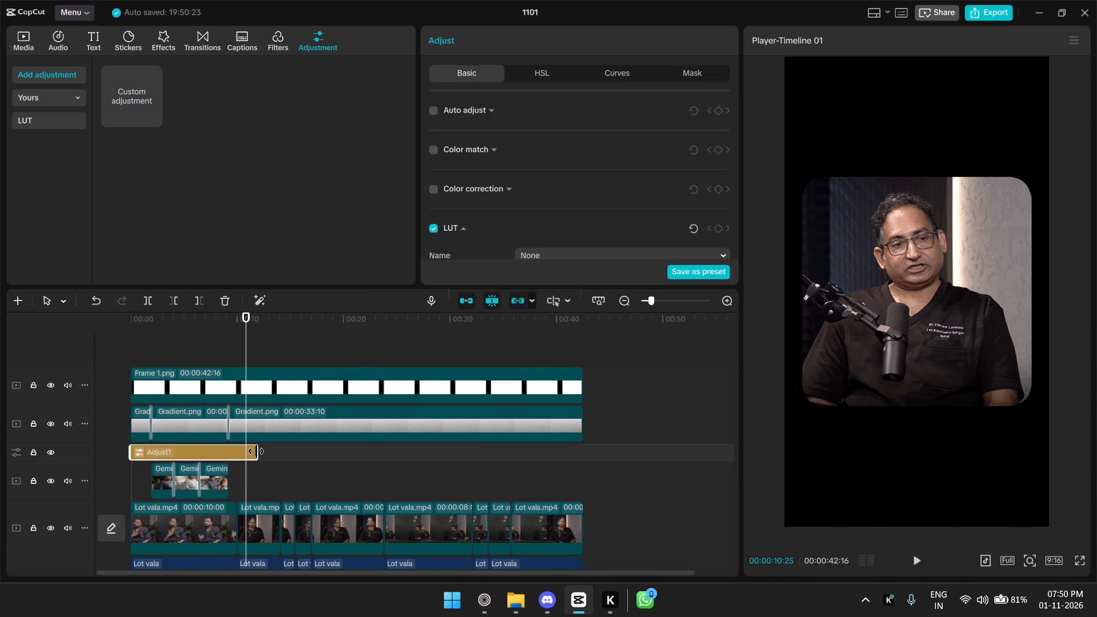
pyautogui.moveTo(256, 451); pyautogui.dragTo(578, 436)
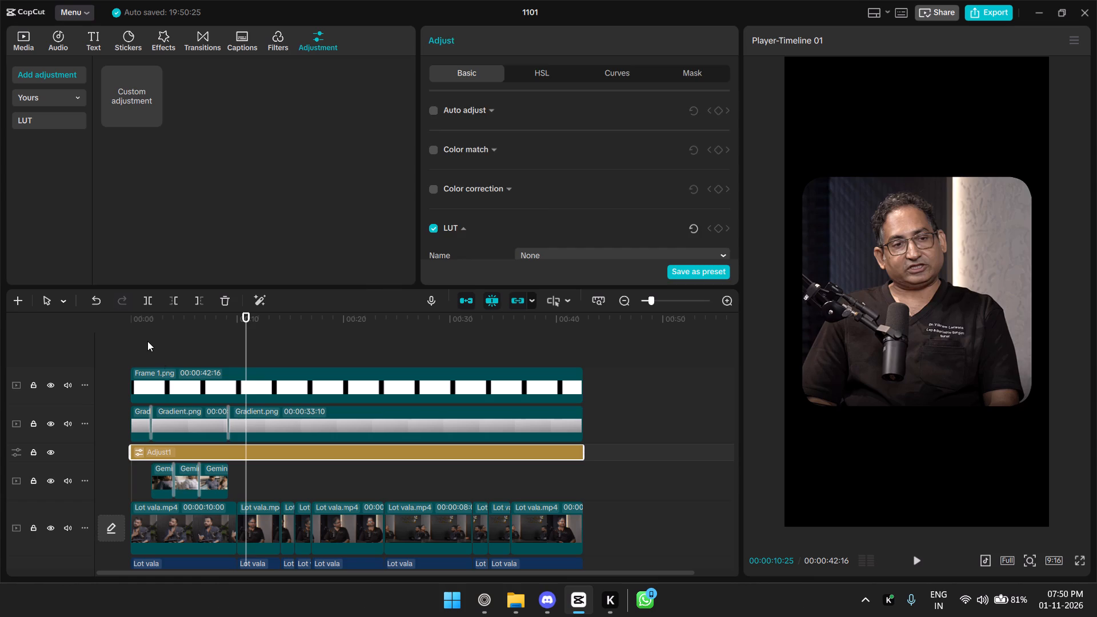
# Play from the first AI image through the doctor's footage to about 00:00:14 to review the graded section and its transitions.
pyautogui.click(152, 338)
pyautogui.hotkey('ctrl', '=')
pyautogui.hotkey('ctrl', '=')
pyautogui.press('=')
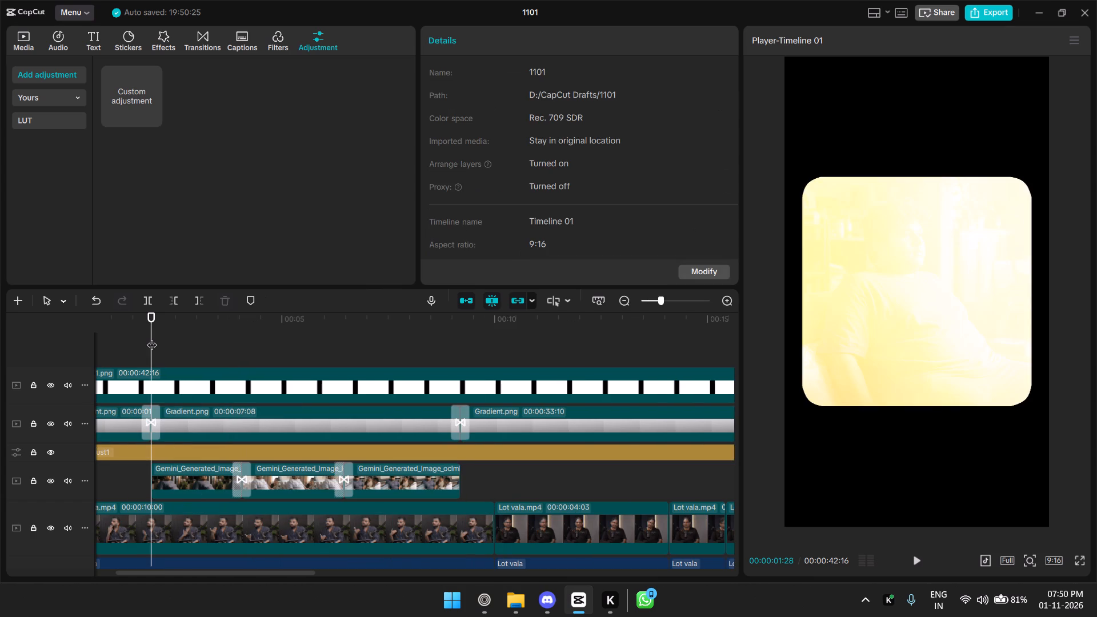
pyautogui.press('space')
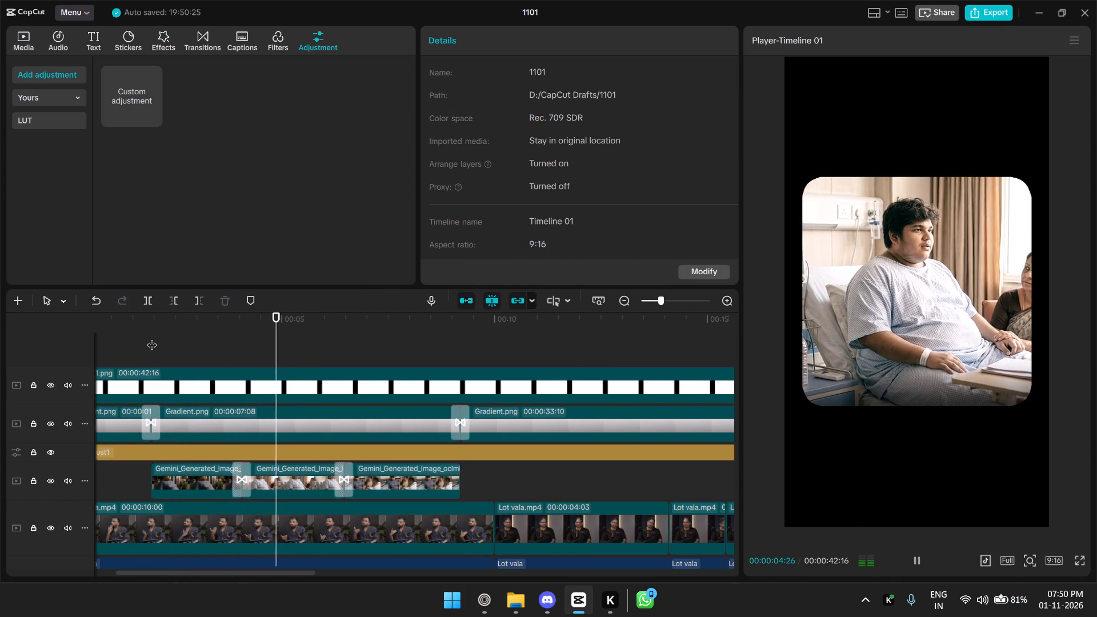
pyautogui.press('space')
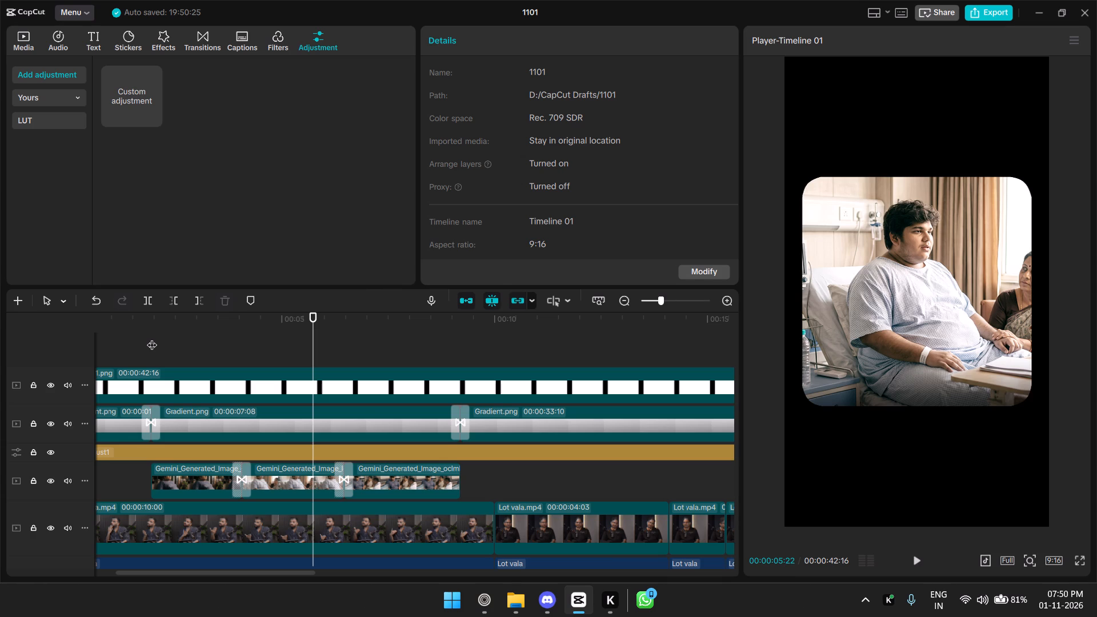
pyautogui.press('space')
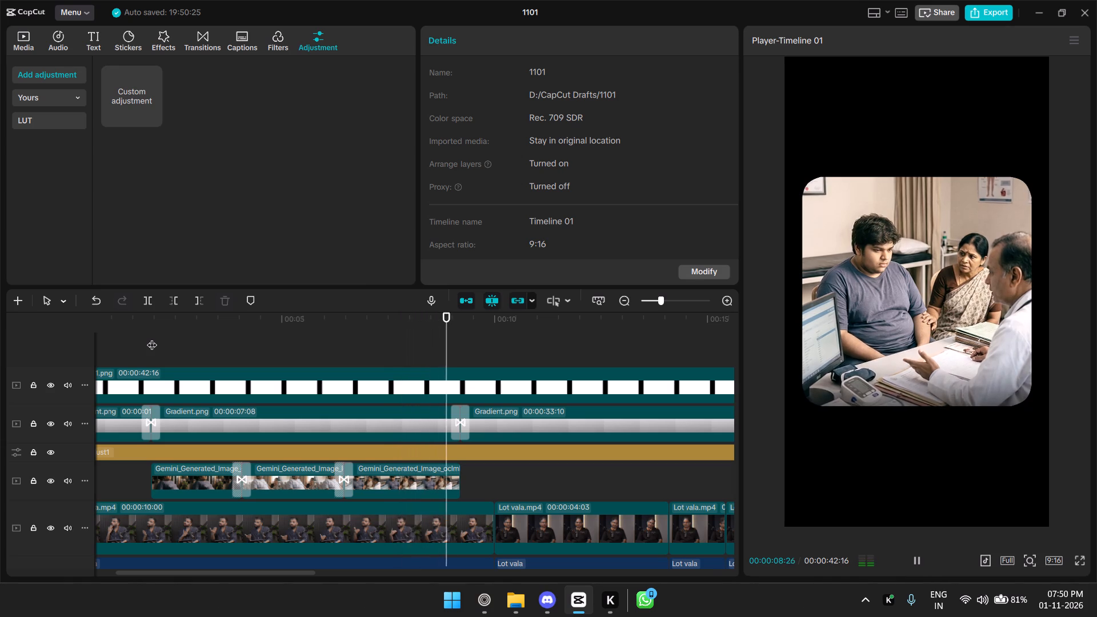
pyautogui.press('space')
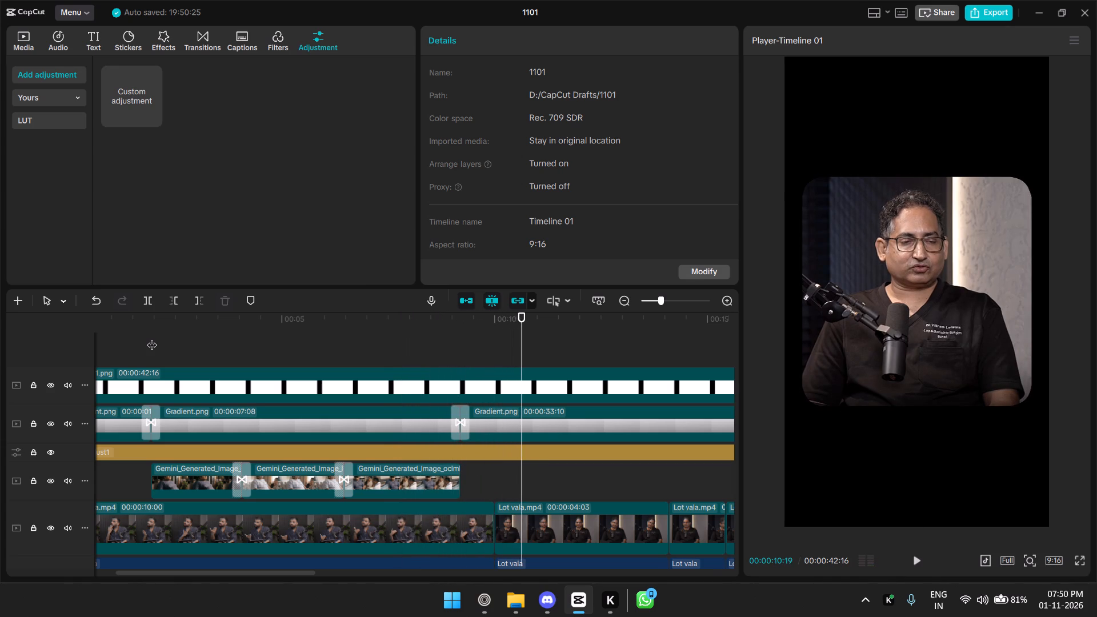
pyautogui.press('space')
pyautogui.hotkey('ctrl', '-')
pyautogui.hotkey('ctrl', '-')
pyautogui.hotkey('ctrl', ']')
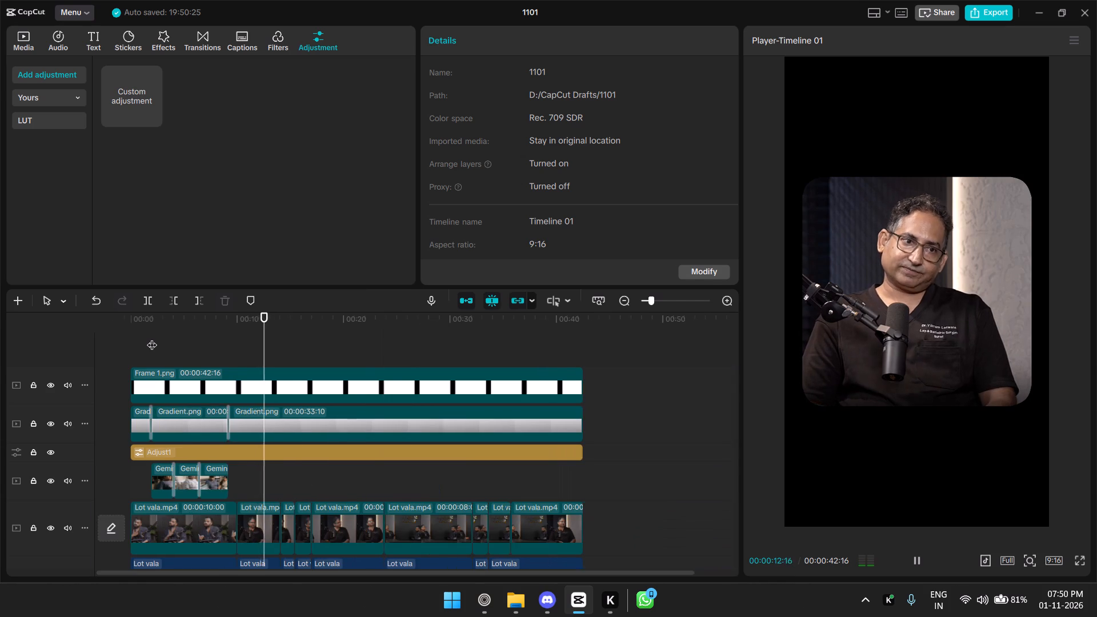
pyautogui.hotkey('ctrl', '=')
pyautogui.hotkey('ctrl', '=')
pyautogui.hotkey('ctrl', '-')
pyautogui.press('space')
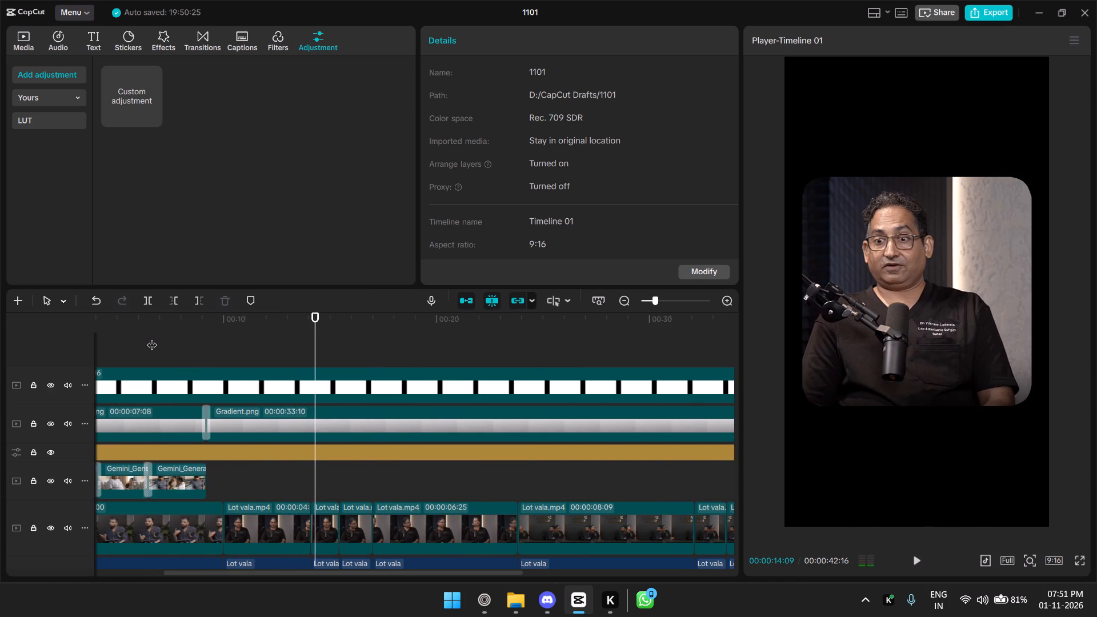
# Replay the video from the start through the first Glare II transition and into the seated-teenager image.
pyautogui.moveTo(262, 315); pyautogui.dragTo(0, 338)
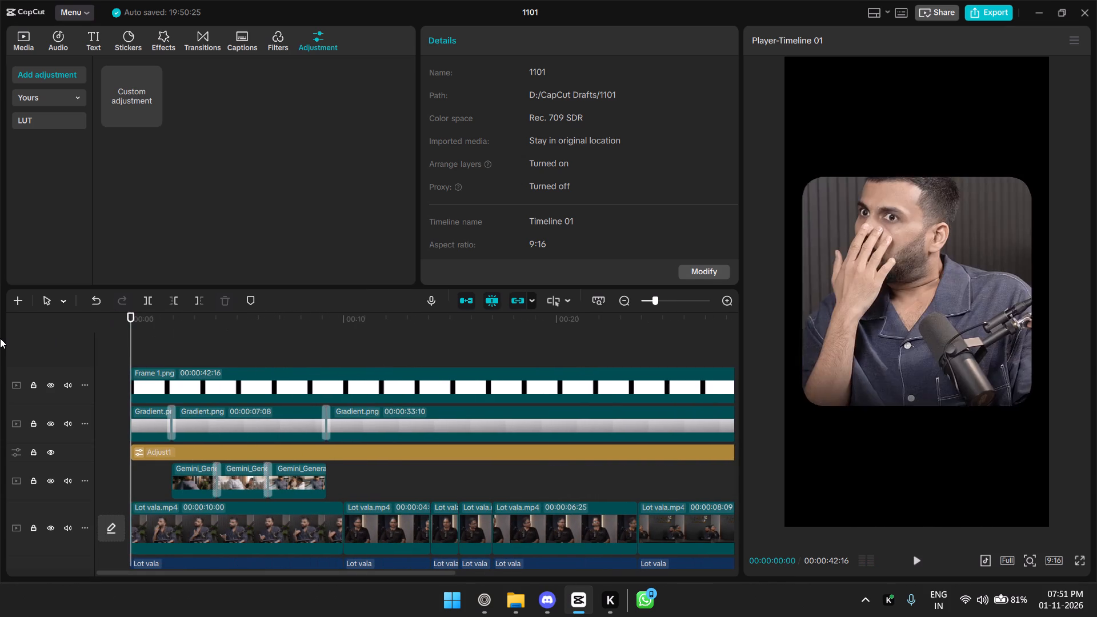
pyautogui.press('space')
pyautogui.hotkey('ctrl', '=')
pyautogui.hotkey('ctrl', '=')
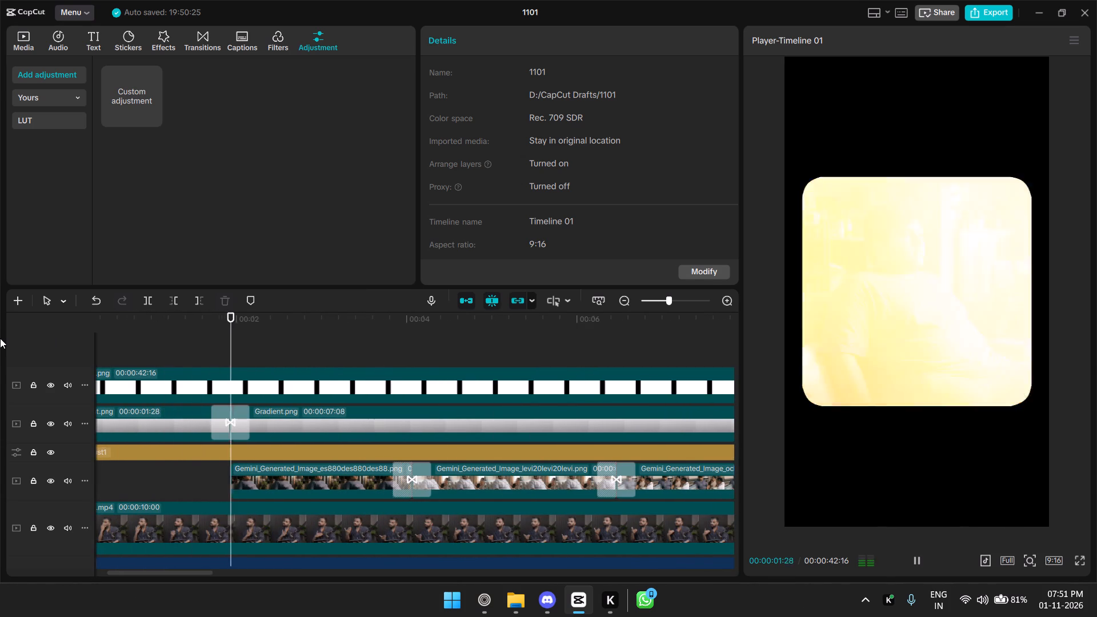
pyautogui.press('space')
pyautogui.press('space')
pyautogui.press('space')
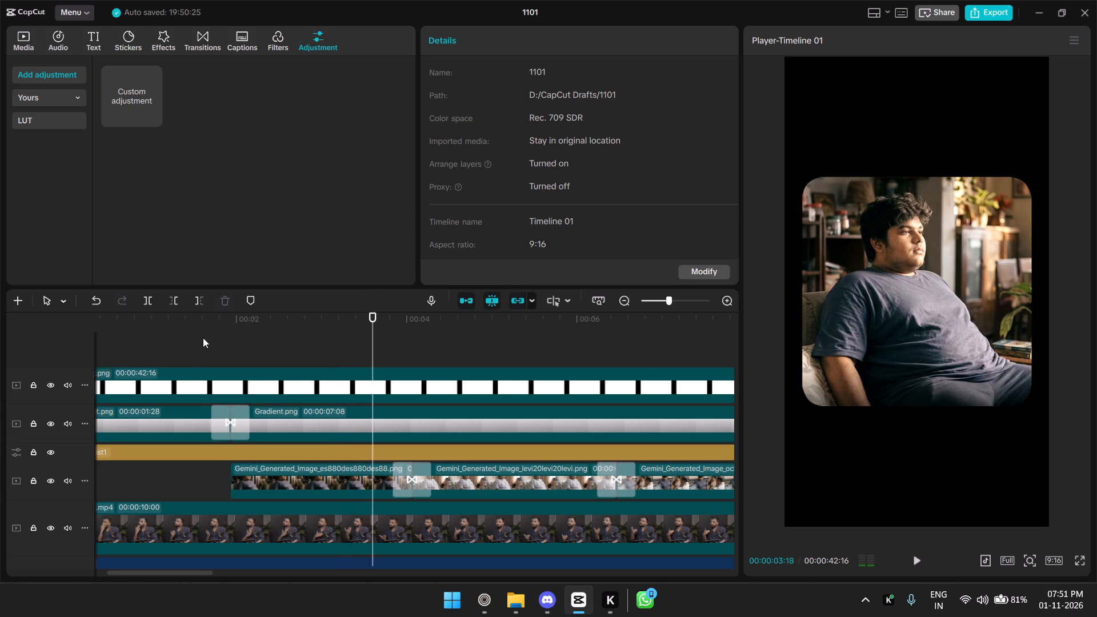
# Add a default text layer at the start of the timeline, above the frame track, and extend it to the video's end.
pyautogui.moveTo(230, 324); pyautogui.dragTo(0, 394)
pyautogui.click(80, 35)
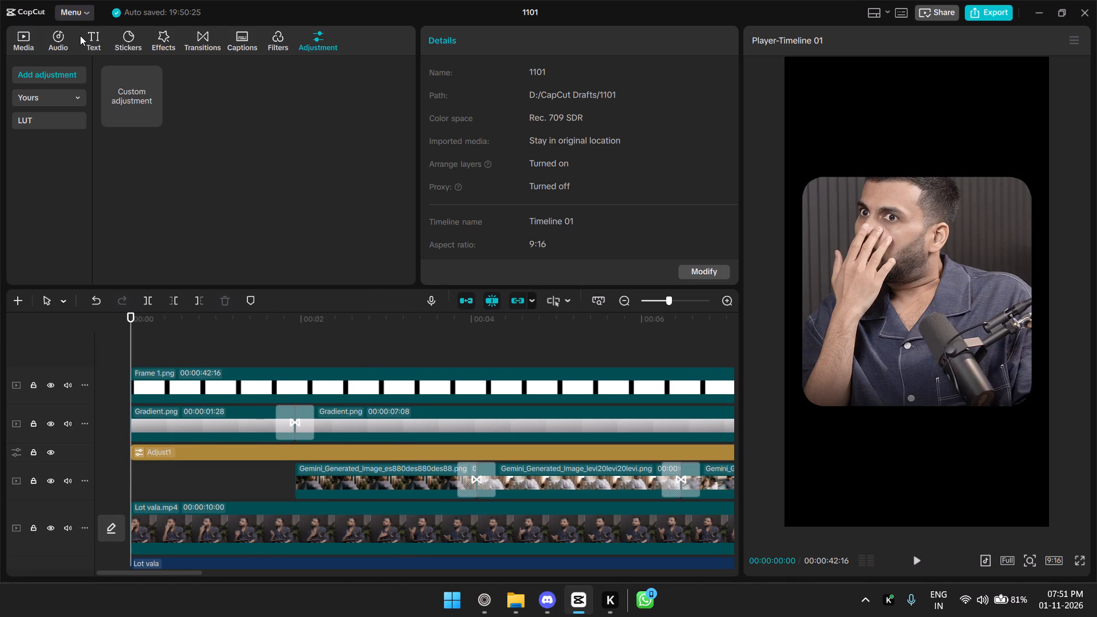
pyautogui.moveTo(135, 90); pyautogui.dragTo(133, 367)
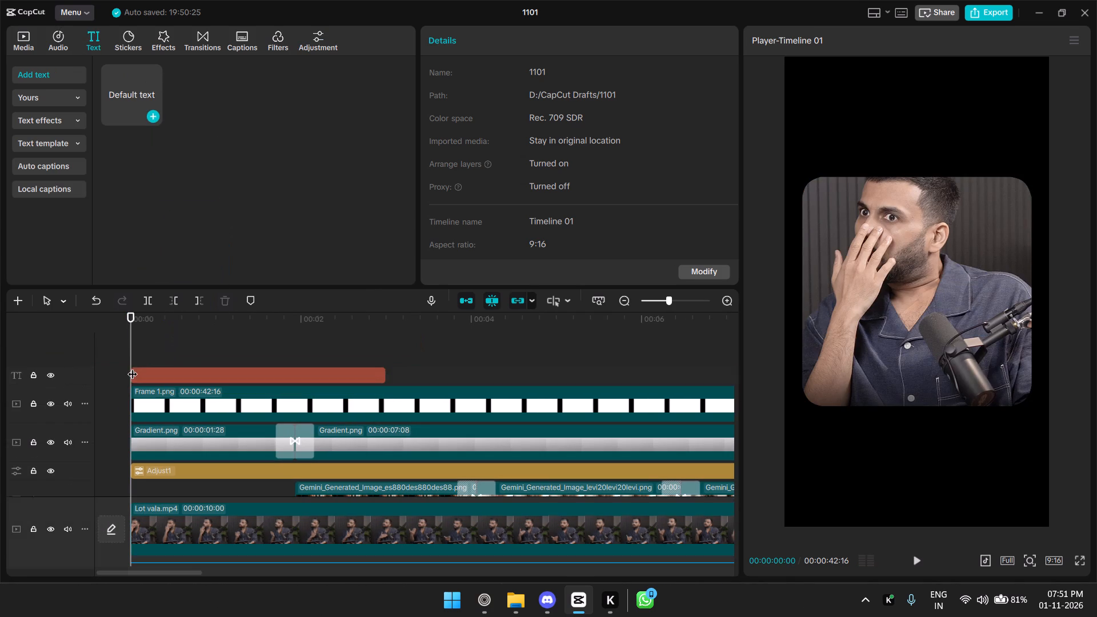
pyautogui.hotkey('ctrl', '-')
pyautogui.hotkey('ctrl', '-')
pyautogui.hotkey('ctrl', '-')
pyautogui.moveTo(163, 371); pyautogui.dragTo(397, 373)
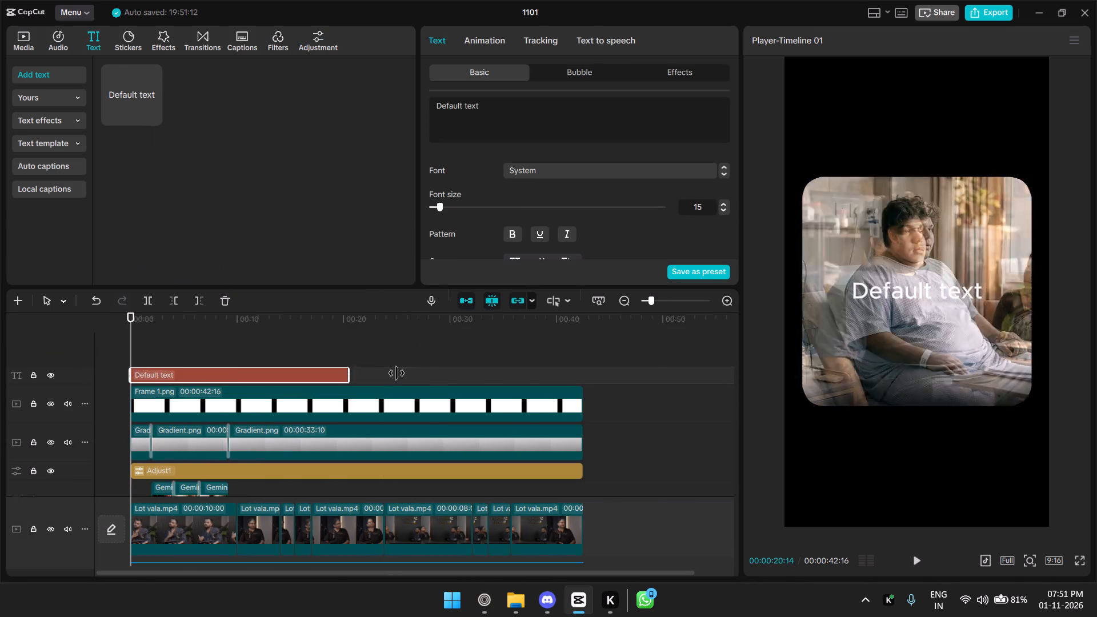
pyautogui.moveTo(397, 373); pyautogui.dragTo(580, 373)
pyautogui.hotkey('ctrl', '=')
pyautogui.hotkey('ctrl', '=')
pyautogui.hotkey('ctrl', '=')
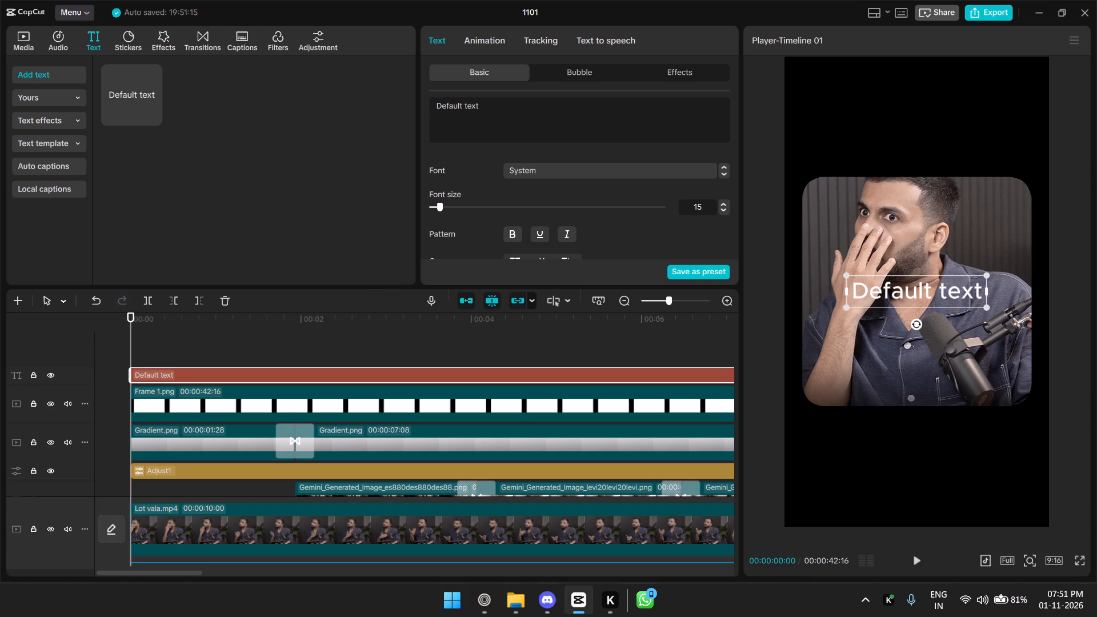
# Replace the default text with the title "Failure of Surgery".
pyautogui.tripleClick(468, 104)
pyautogui.click(468, 104)
pyautogui.hotkey('ctrl', 'a')
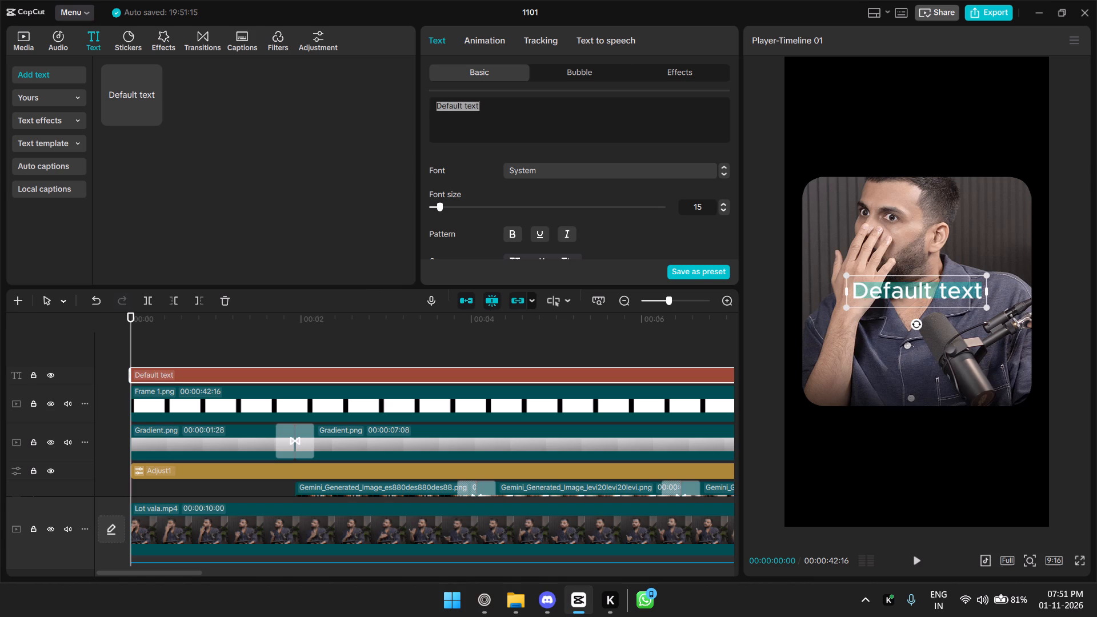
pyautogui.write('Failure of SUg')
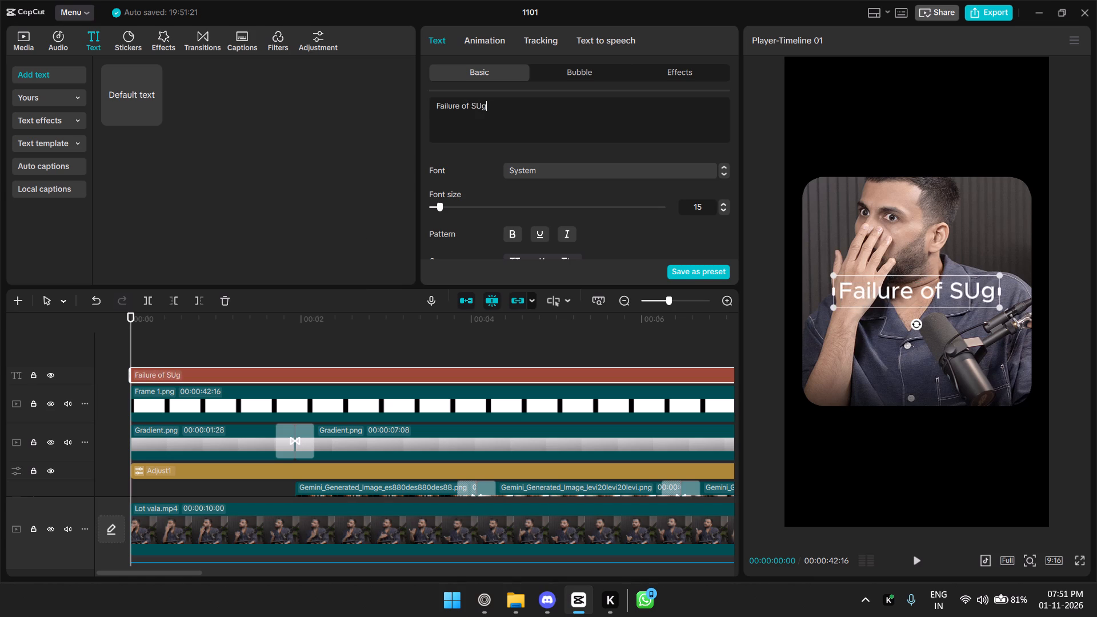
pyautogui.press('BackSpace')
pyautogui.press('BackSpace')
pyautogui.write('urgery')
pyautogui.hotkey('ctrl', 'a')
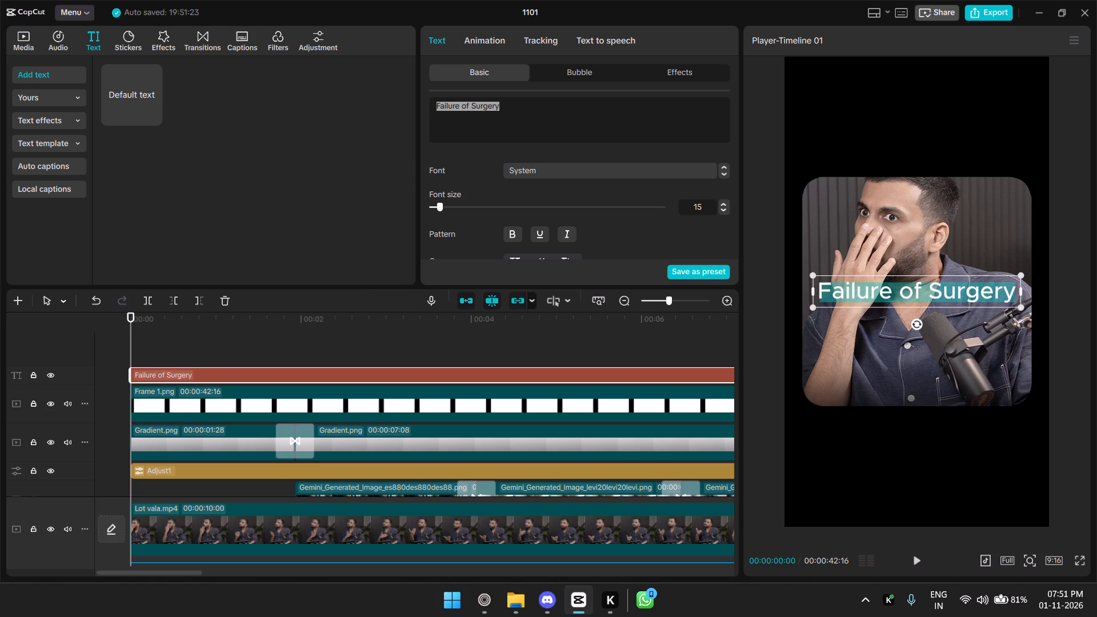
pyautogui.press('Right')
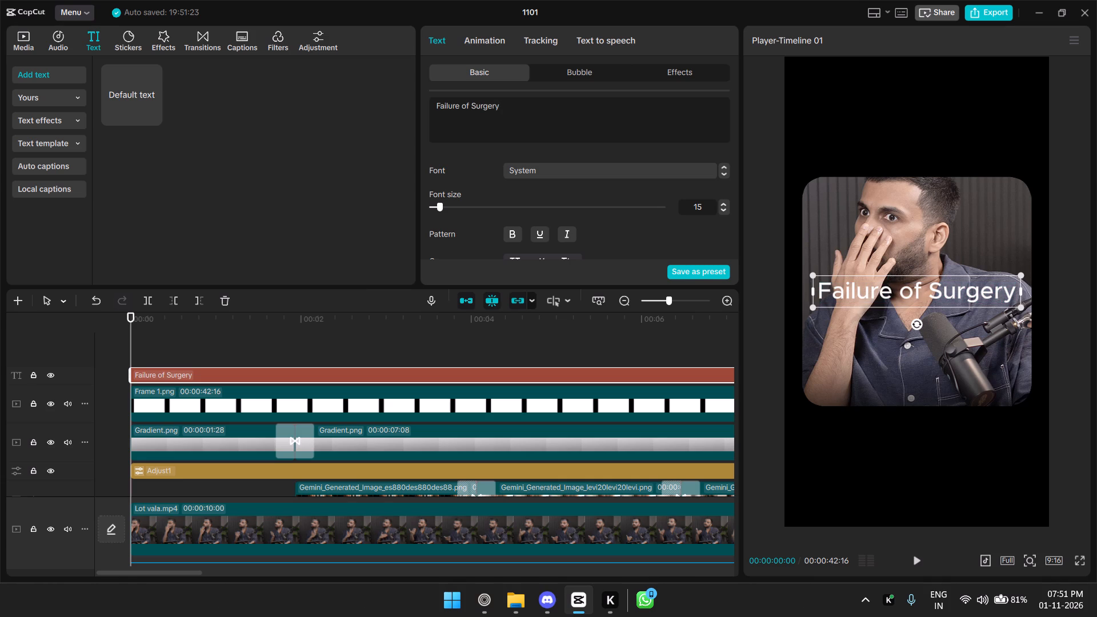
# Set the whole title in Poppins SemiBold with a character spacing of -1.
pyautogui.hotkey('ctrl', 'a')
pyautogui.click(518, 172)
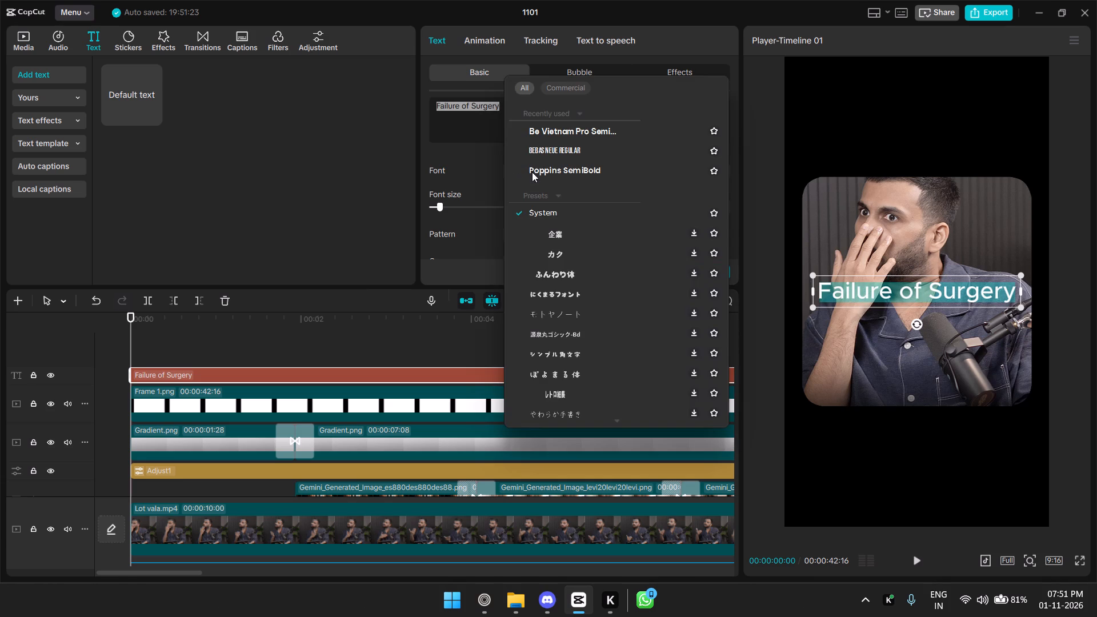
pyautogui.click(566, 164)
pyautogui.scroll(-4, 566, 191)
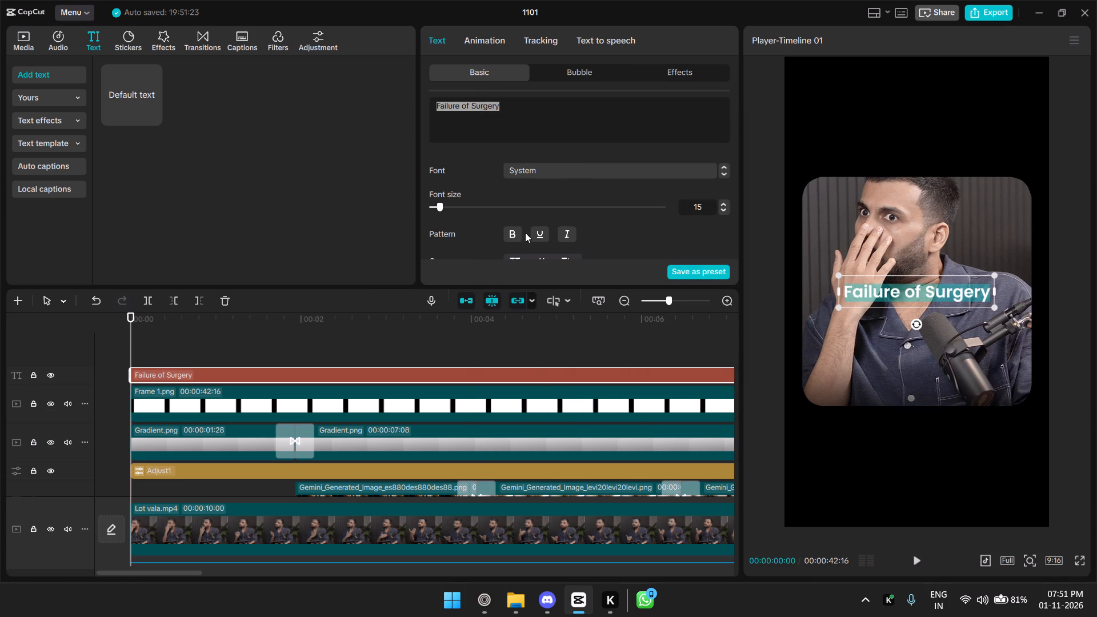
pyautogui.scroll(-3, 525, 234)
pyautogui.scroll(1, 511, 205)
pyautogui.click(523, 192)
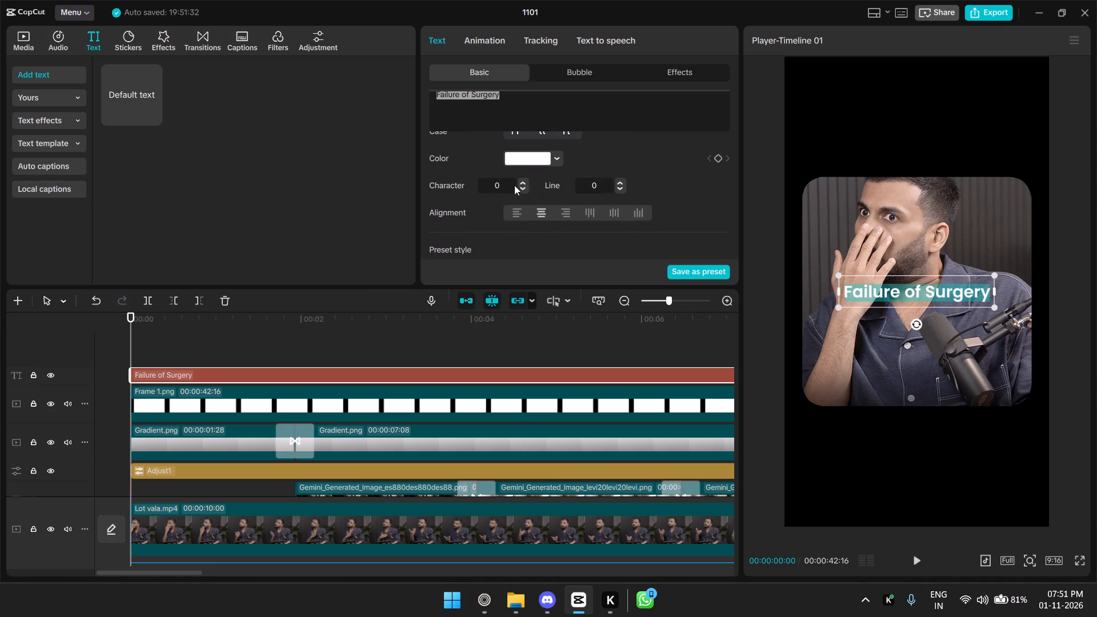
pyautogui.click(522, 187)
# Enlarge the title slightly in the preview so it spans more of the framed video's width.
pyautogui.moveTo(850, 277); pyautogui.dragTo(808, 266)
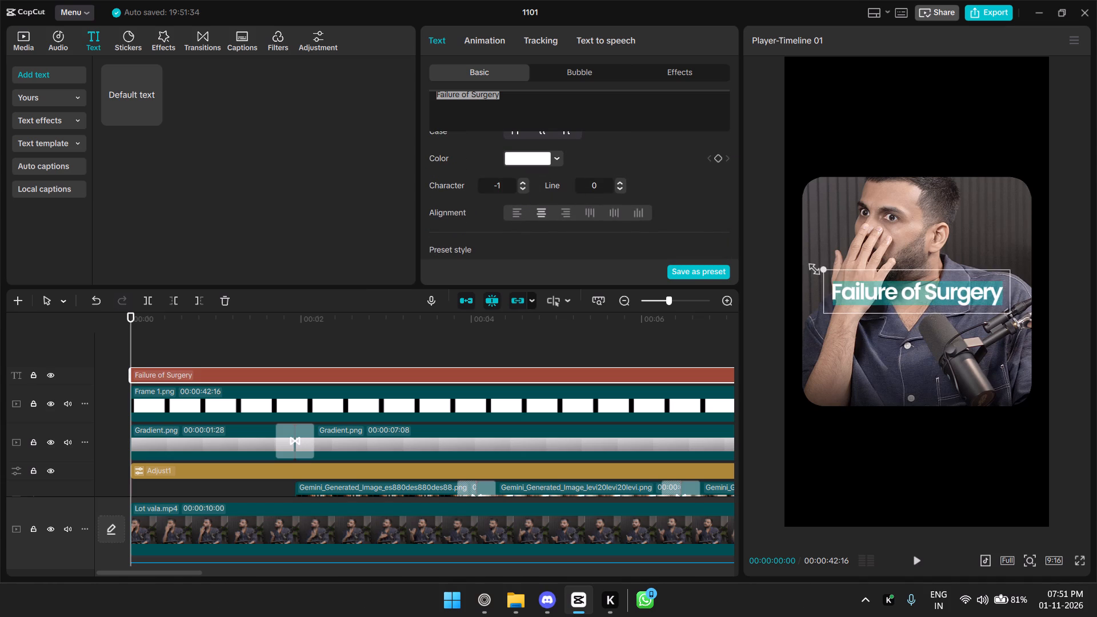
pyautogui.moveTo(808, 266); pyautogui.dragTo(807, 266)
# Change the title's text colour from the swatch palette to a pale cream-peach.
pyautogui.scroll(-4, 626, 216)
pyautogui.scroll(3, 566, 190)
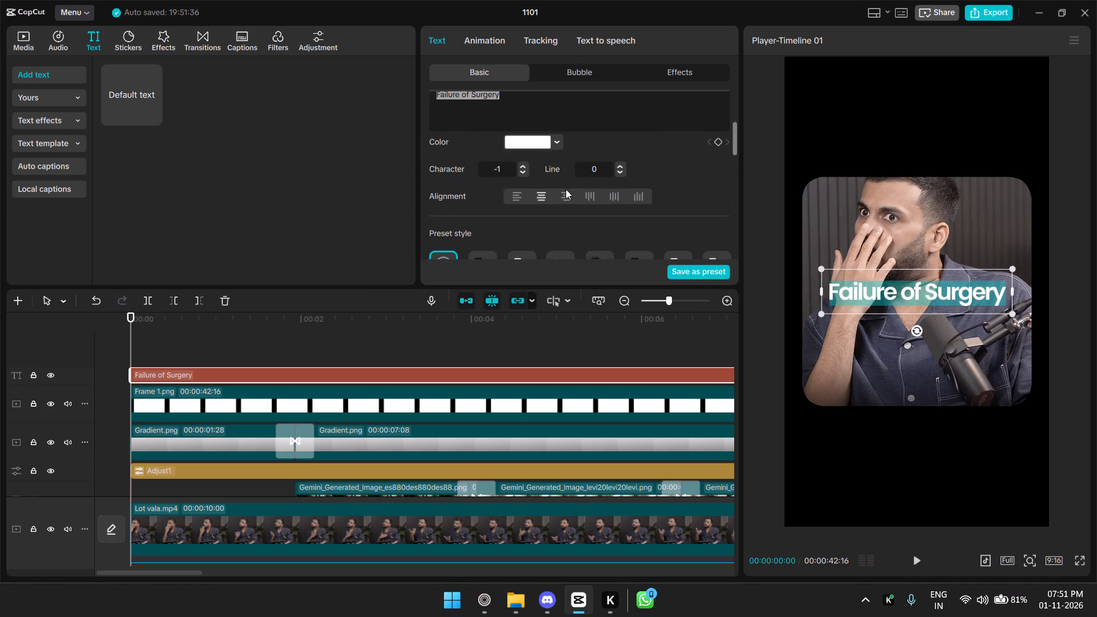
pyautogui.click(525, 146)
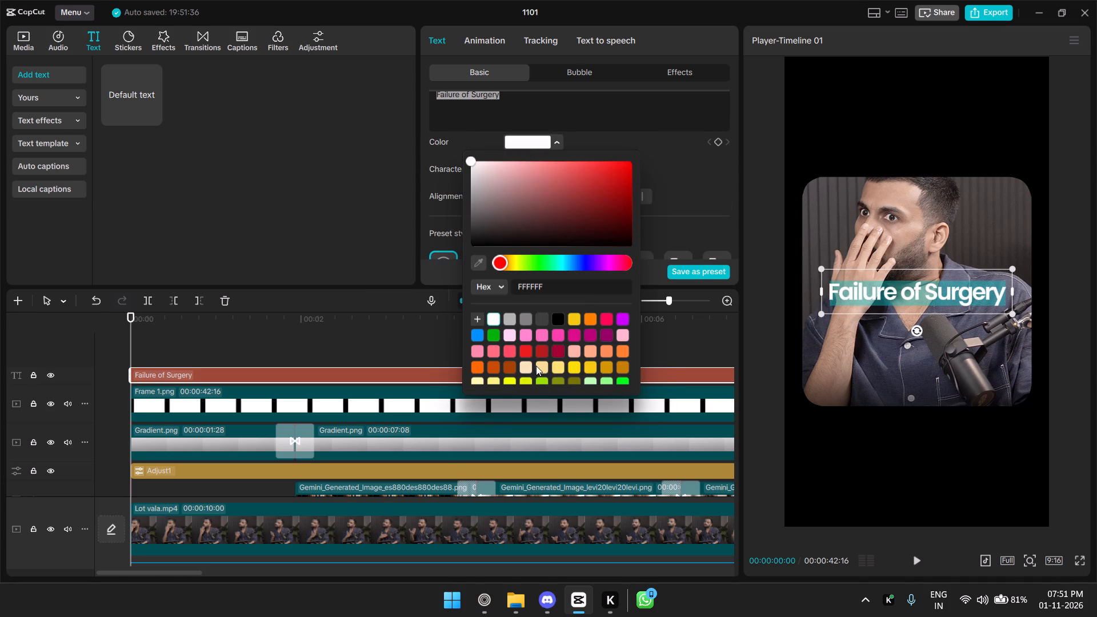
pyautogui.click(526, 366)
pyautogui.click(295, 357)
# Move the title up into the black area just above the framed video, and return the playhead to the start.
pyautogui.click(300, 374)
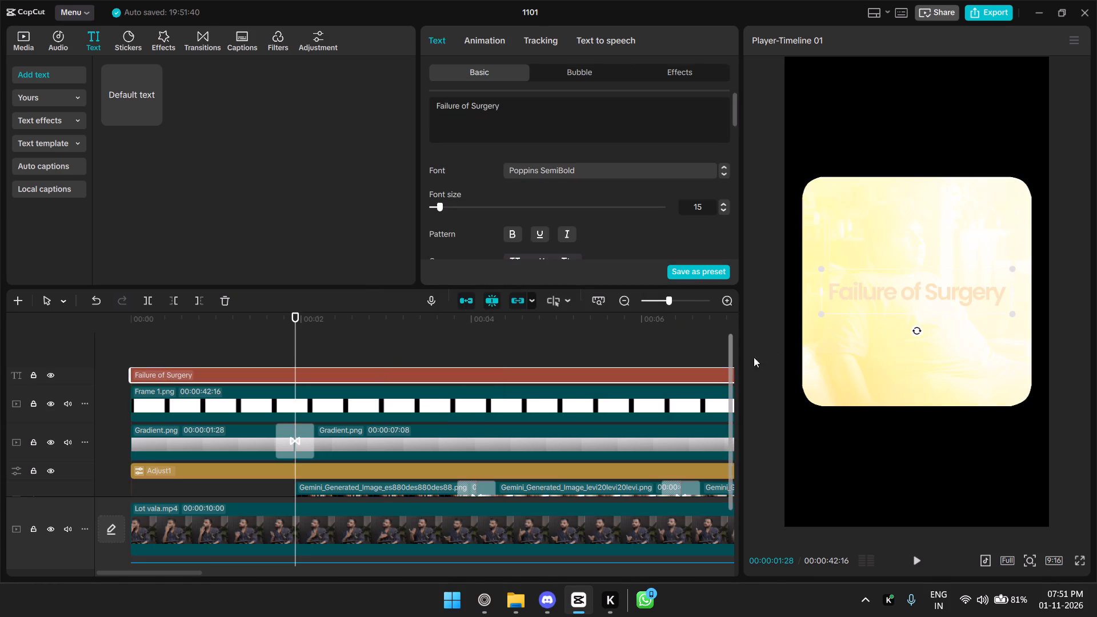
pyautogui.moveTo(862, 299); pyautogui.dragTo(862, 165)
pyautogui.click(165, 340)
pyautogui.moveTo(159, 326); pyautogui.dragTo(86, 332)
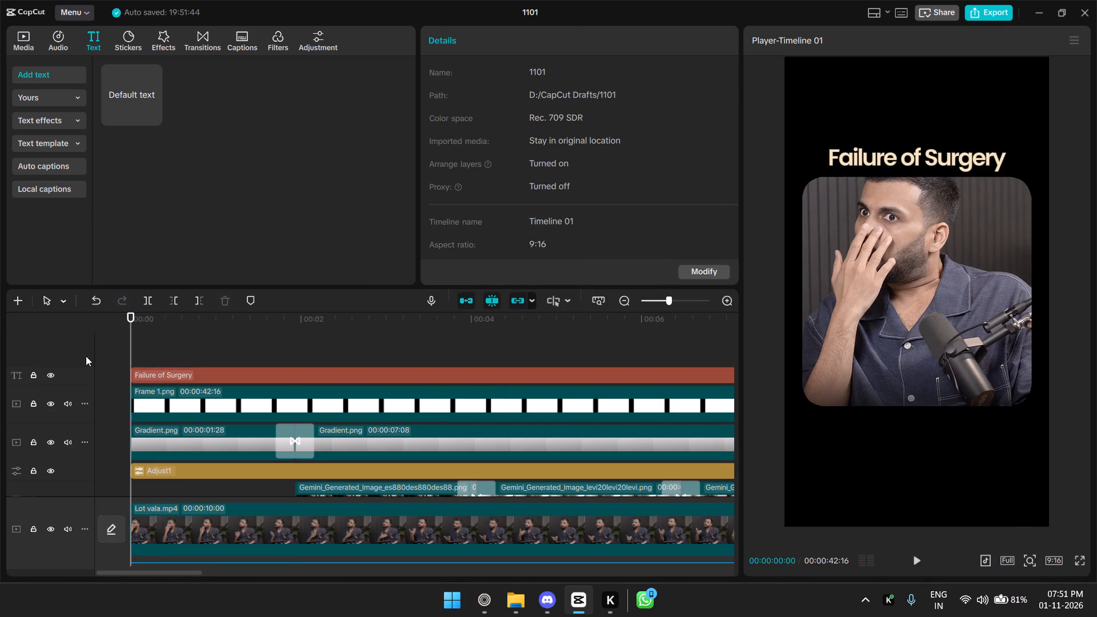
# Scale the title down slightly in the preview and nudge it closer to the frame's top edge.
pyautogui.click(184, 377)
pyautogui.moveTo(816, 132); pyautogui.dragTo(828, 133)
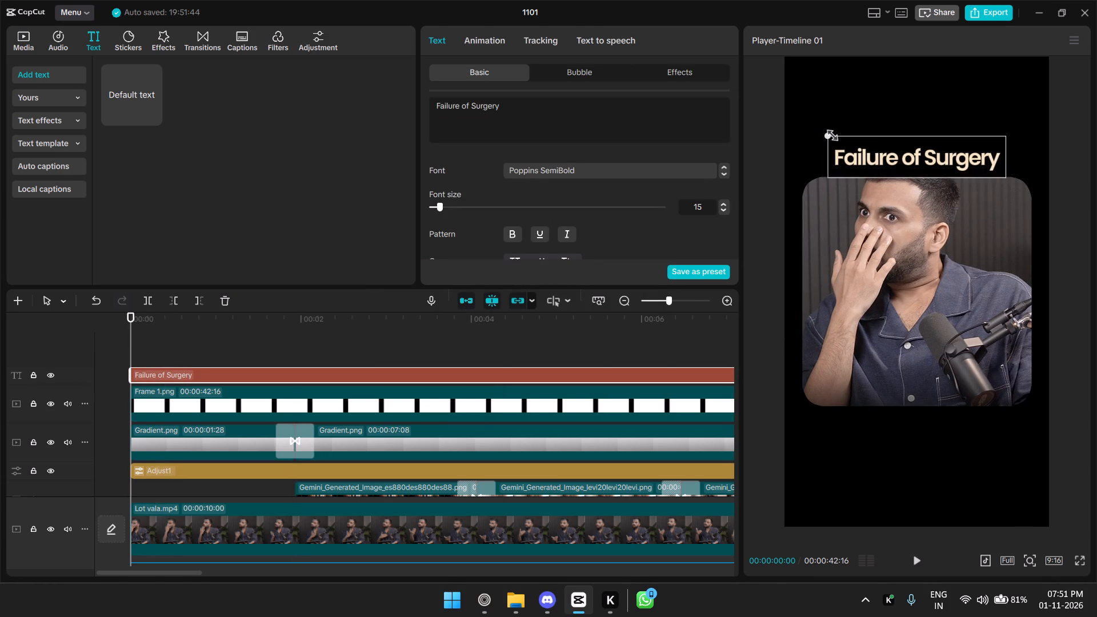
pyautogui.moveTo(828, 133); pyautogui.dragTo(838, 135)
pyautogui.click(937, 158)
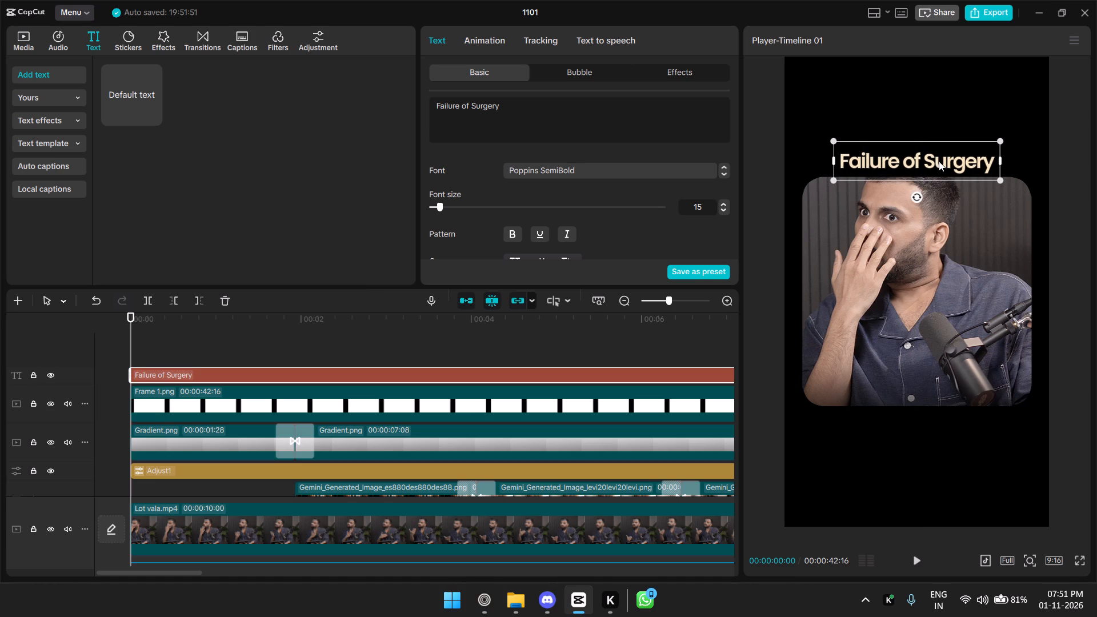
pyautogui.click(939, 161)
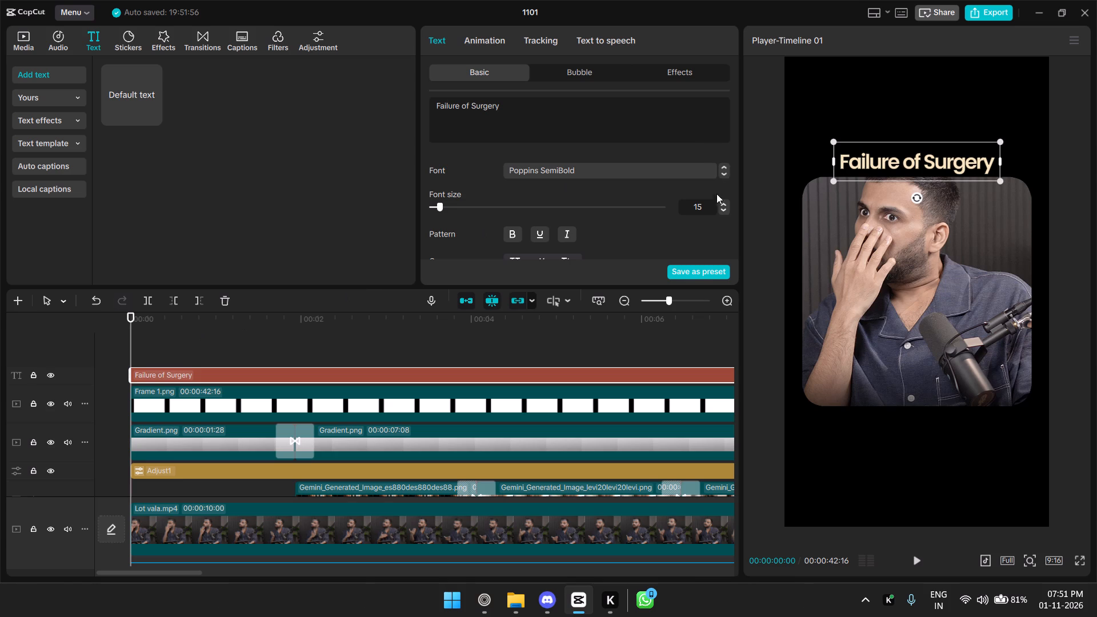
# Set the title's font size to 14 and keep it horizontally centred just above the frame.
pyautogui.click(723, 210)
pyautogui.click(948, 171)
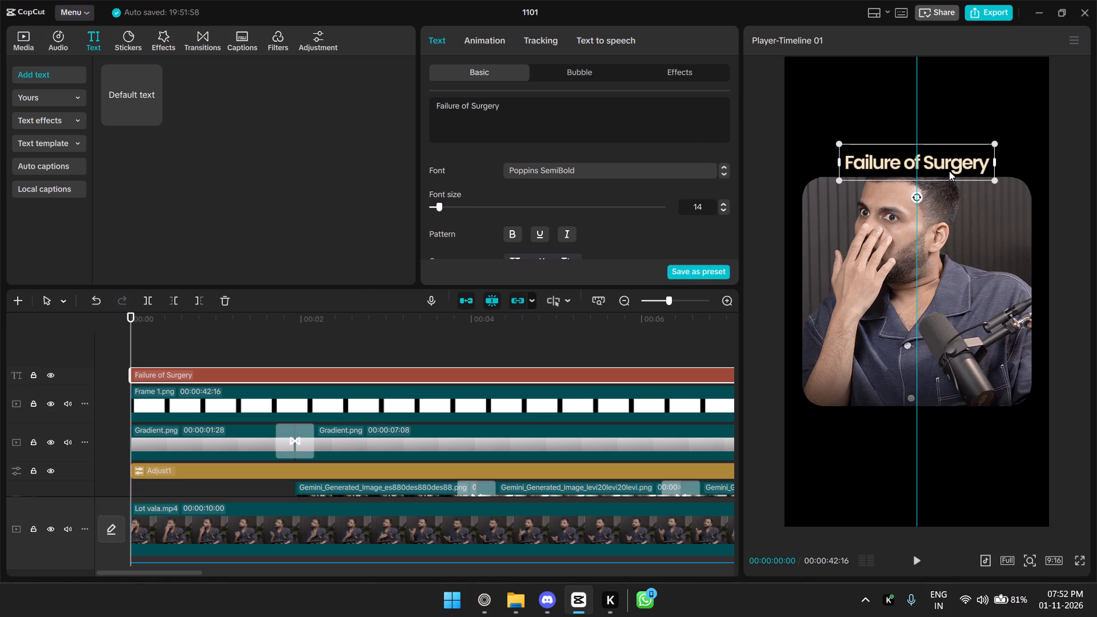
# Import the gold microphone logo 0.png and place it at the timeline's start on a new track above the title.
pyautogui.click(25, 42)
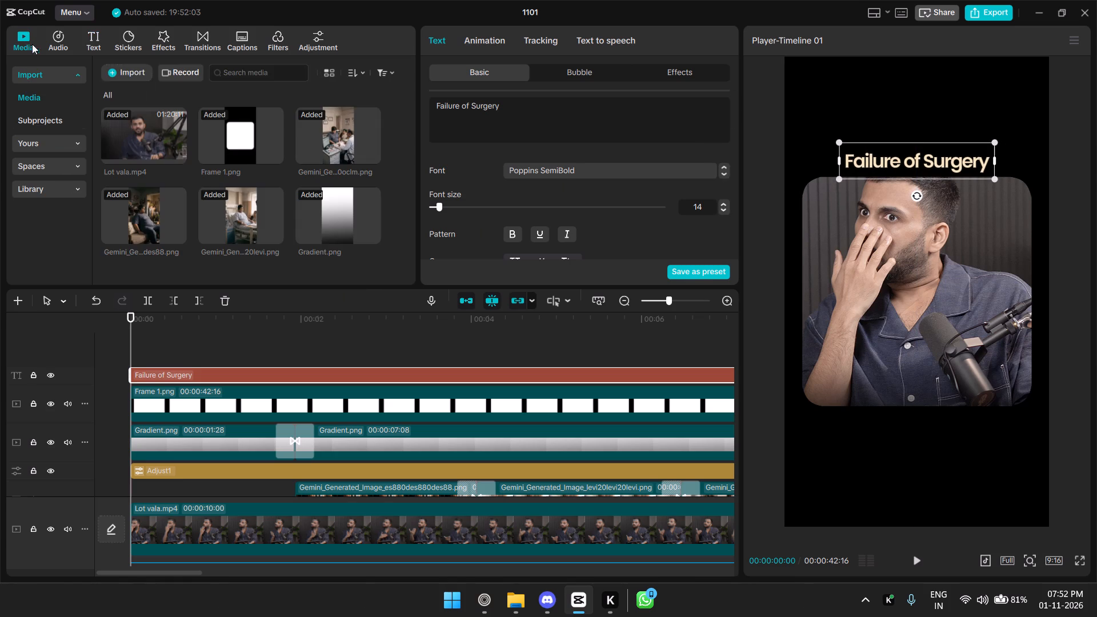
pyautogui.click(113, 74)
pyautogui.doubleClick(178, 130)
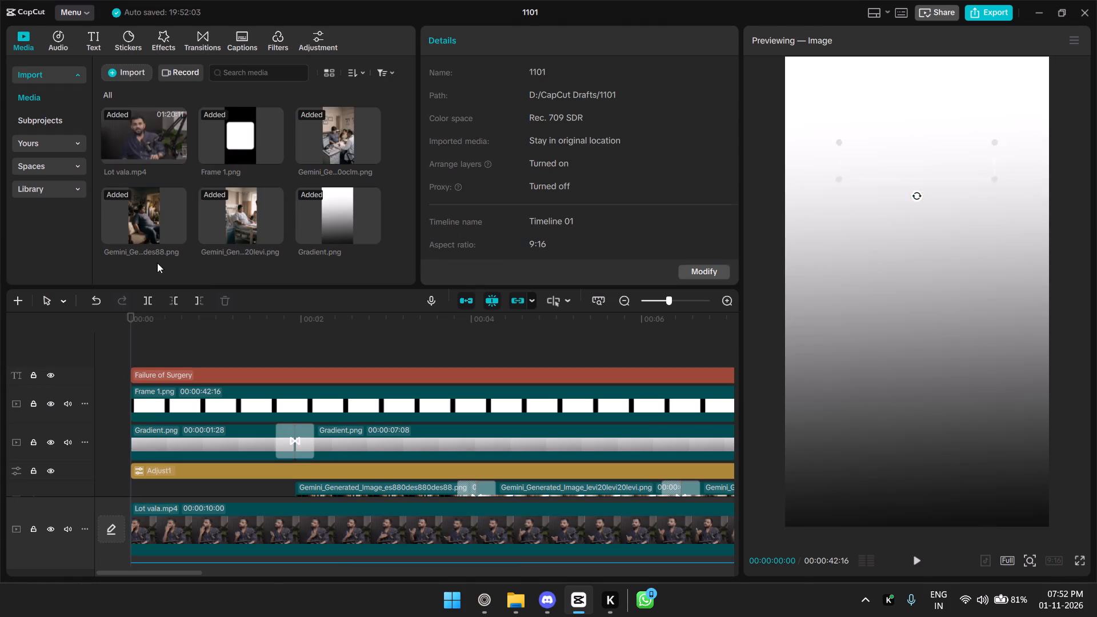
pyautogui.moveTo(132, 234); pyautogui.dragTo(131, 358)
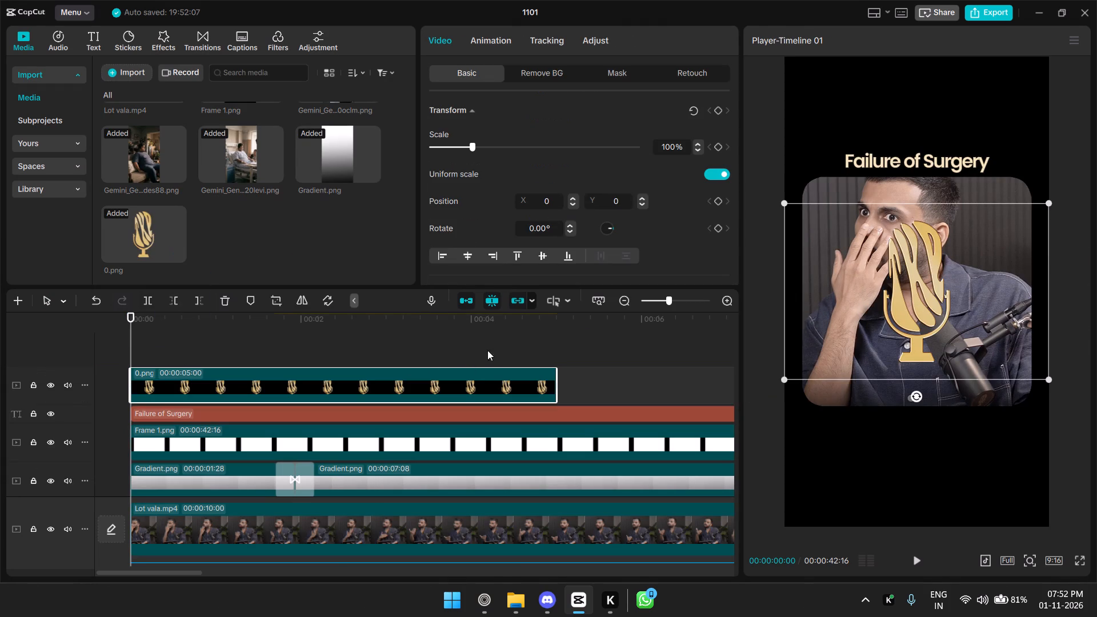
# Scale the microphone logo down to 19% and centre it just above the title, at about X 0, Y 1301.
pyautogui.moveTo(781, 203); pyautogui.dragTo(916, 284)
pyautogui.moveTo(919, 295); pyautogui.dragTo(919, 127)
pyautogui.moveTo(872, 92); pyautogui.dragTo(895, 105)
pyautogui.moveTo(918, 116); pyautogui.dragTo(920, 125)
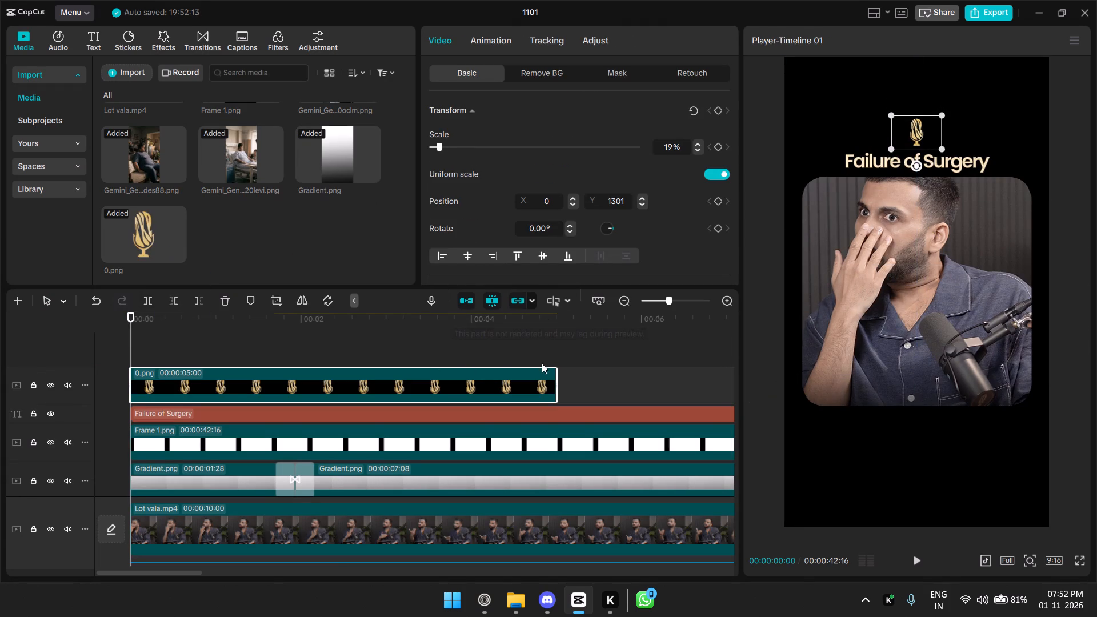
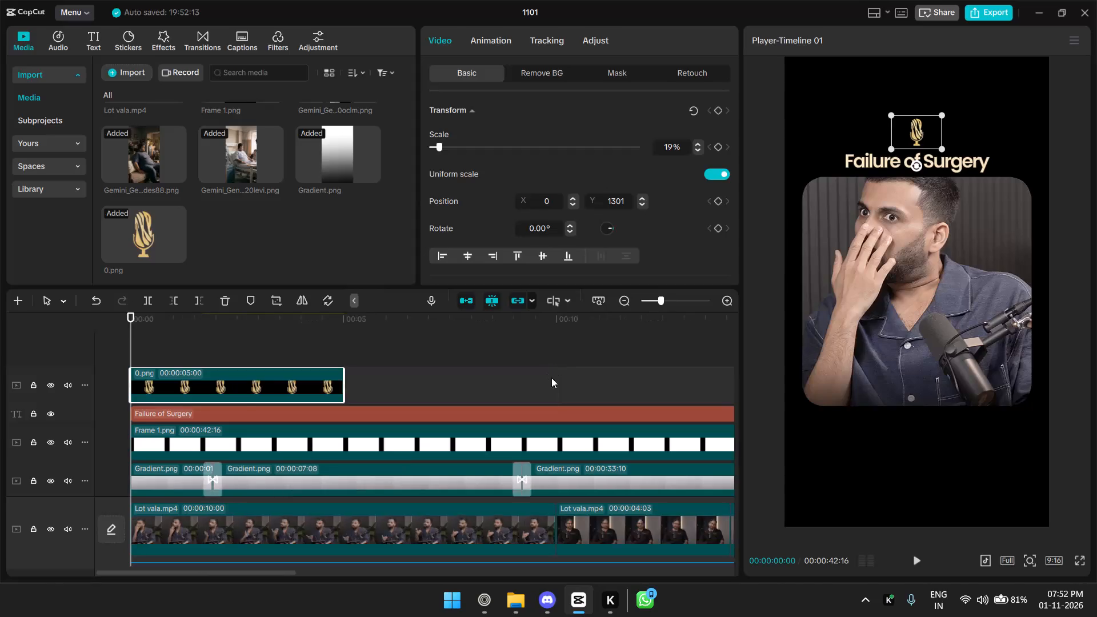
# Extend the microphone logo clip to the full 42:16 length so it ends together with the title.
pyautogui.hotkey('ctrl', '-')
pyautogui.hotkey('ctrl', '-')
pyautogui.moveTo(186, 384); pyautogui.dragTo(212, 387)
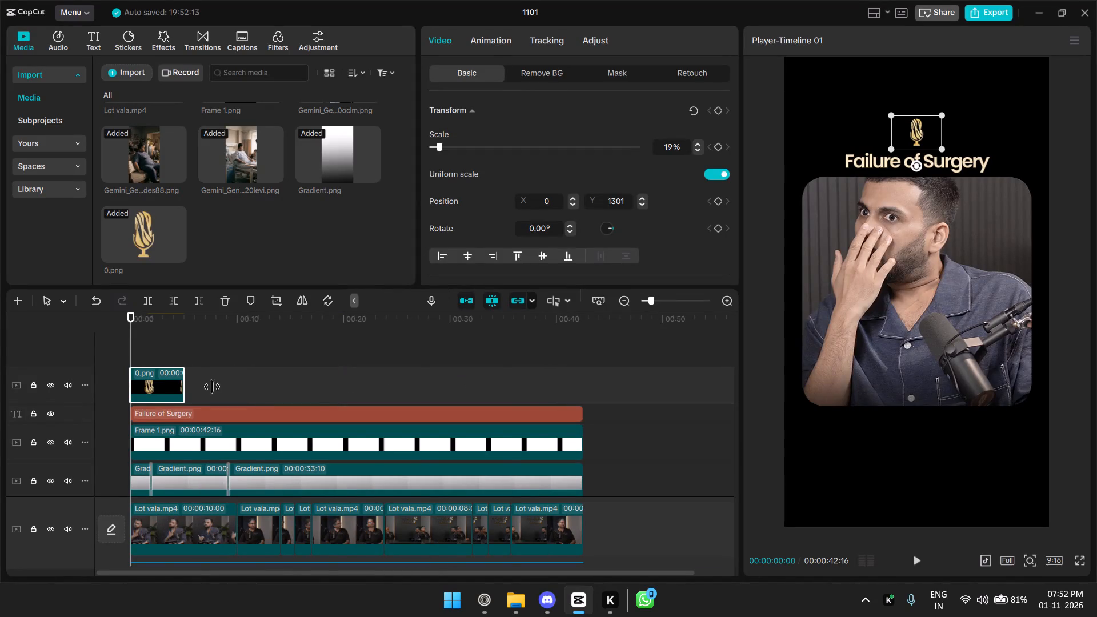
pyautogui.moveTo(212, 387); pyautogui.dragTo(583, 368)
# Select the logo and title together, enlarge them slightly in the preview and move them up a little.
pyautogui.hotkey('ctrl', '=')
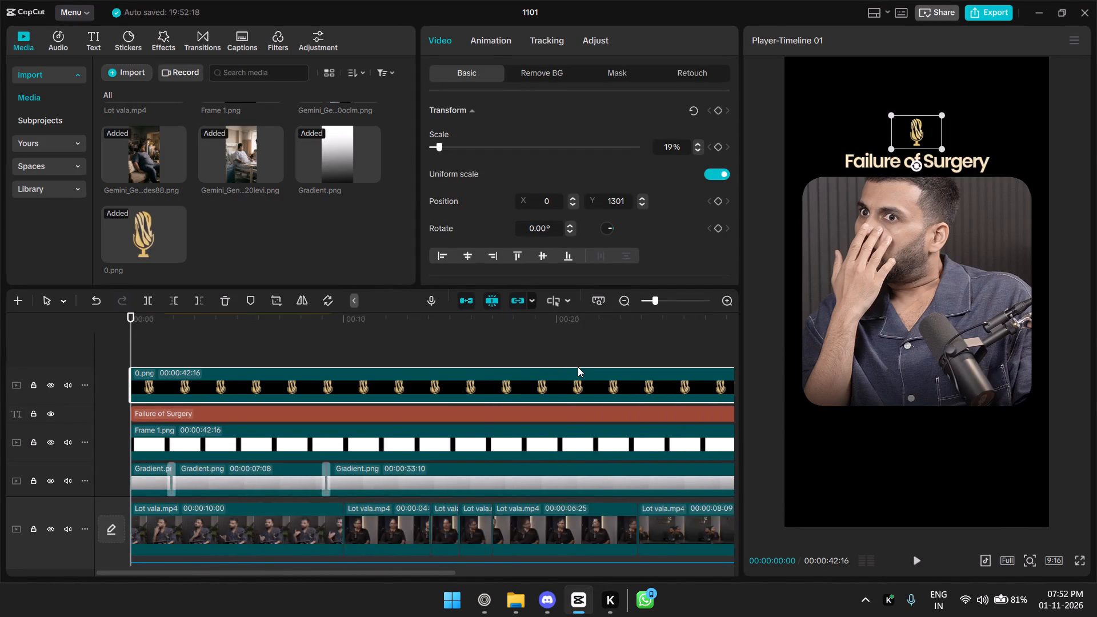
pyautogui.hotkey('ctrl', '=')
pyautogui.hotkey('ctrl', '=')
pyautogui.hotkey('ctrl', '=')
pyautogui.click(191, 348)
pyautogui.moveTo(157, 354); pyautogui.dragTo(178, 387)
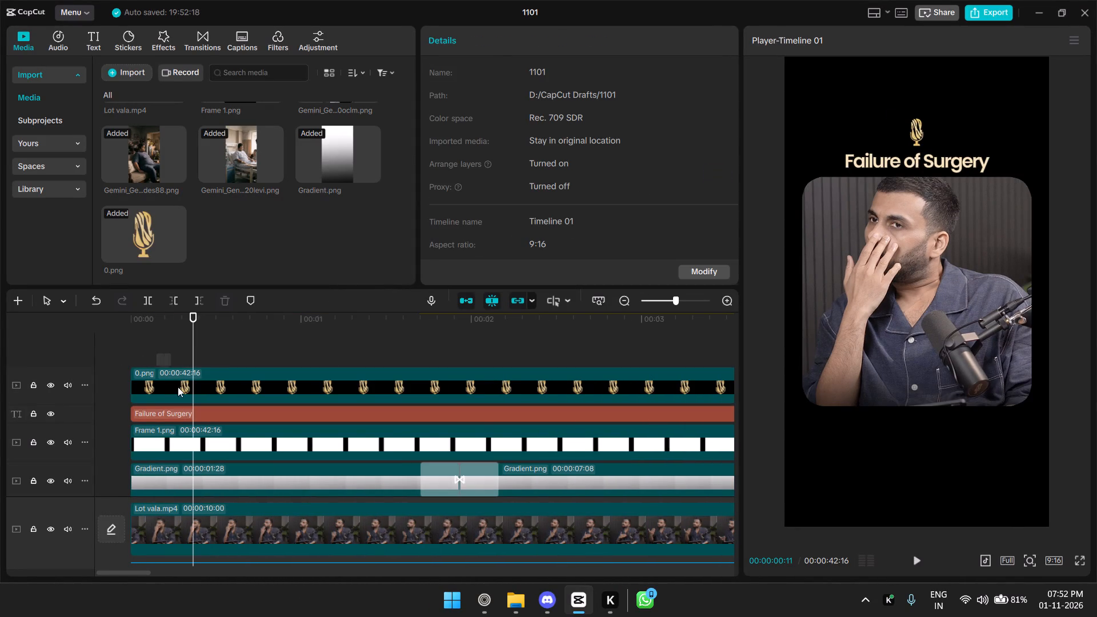
pyautogui.moveTo(178, 387); pyautogui.dragTo(191, 415)
pyautogui.moveTo(836, 118); pyautogui.dragTo(815, 118)
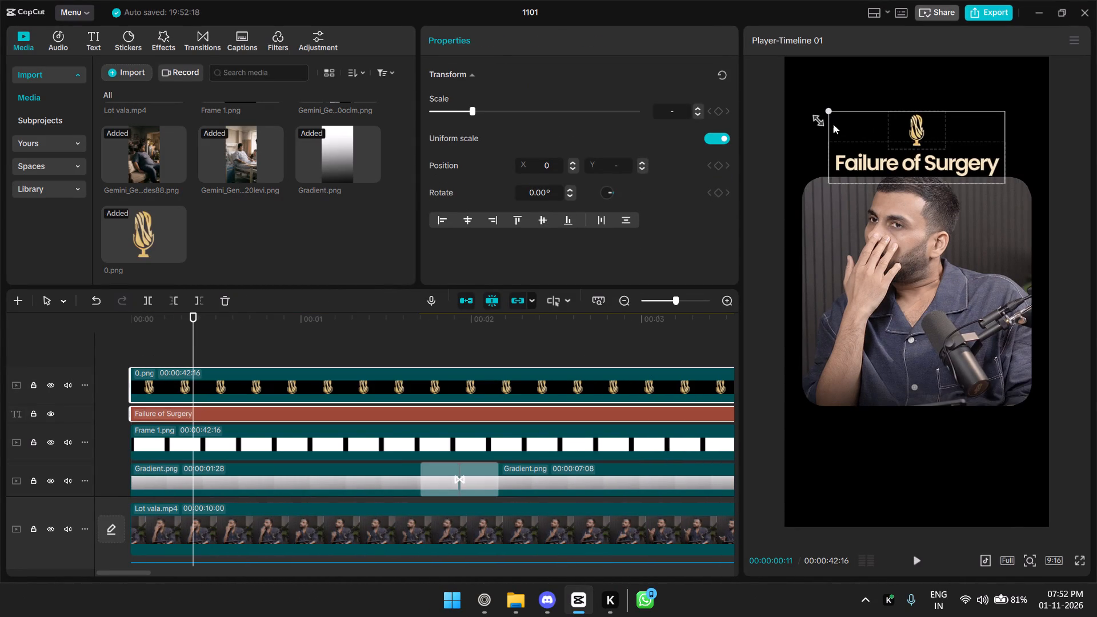
pyautogui.moveTo(960, 151); pyautogui.dragTo(960, 144)
# Play back the opening of the short to check the title and logo over the speakers and AI images.
pyautogui.click(275, 347)
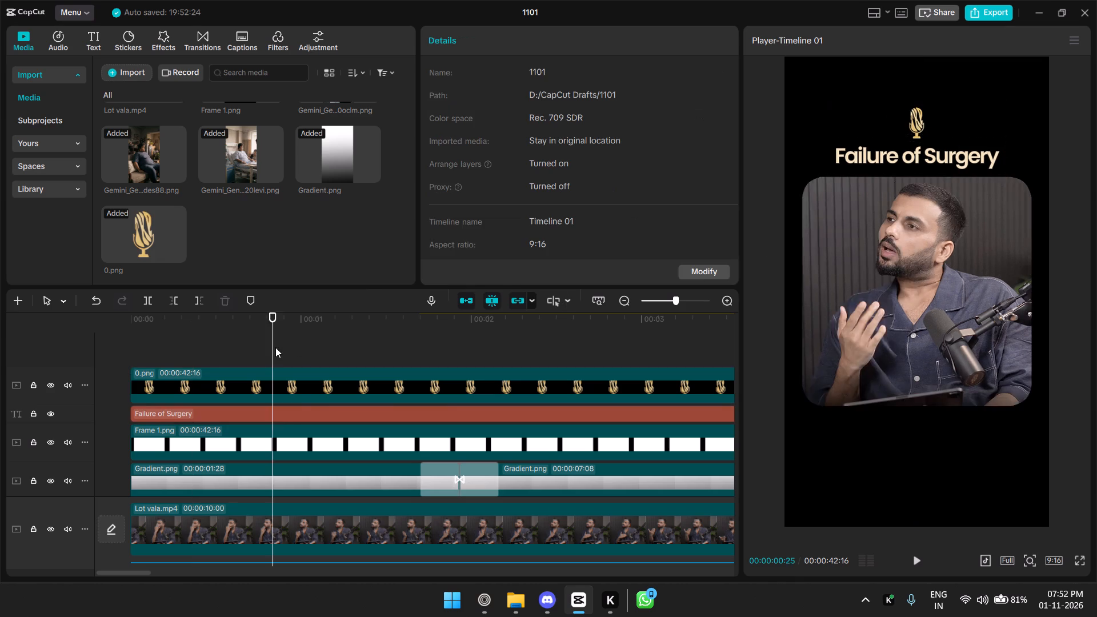
pyautogui.press('space')
pyautogui.hotkey('ctrl', '-')
pyautogui.hotkey('ctrl', '-')
pyautogui.hotkey('ctrl', '=')
pyautogui.hotkey('ctrl', '=')
pyautogui.hotkey('ctrl', '-')
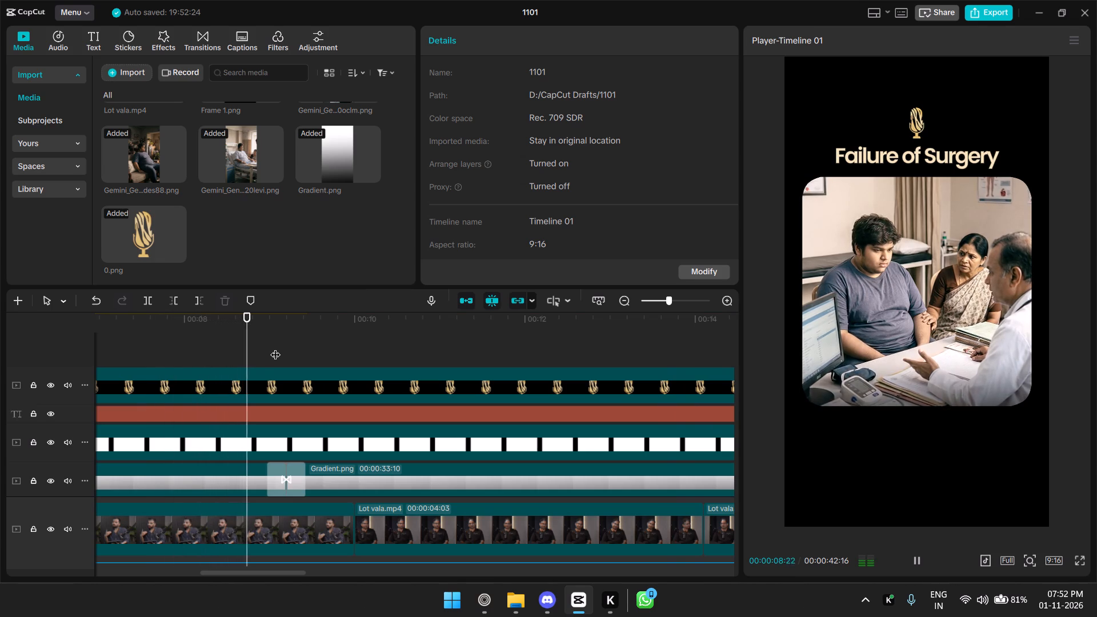
pyautogui.hotkey('ctrl', '-')
pyautogui.hotkey('ctrl', '-')
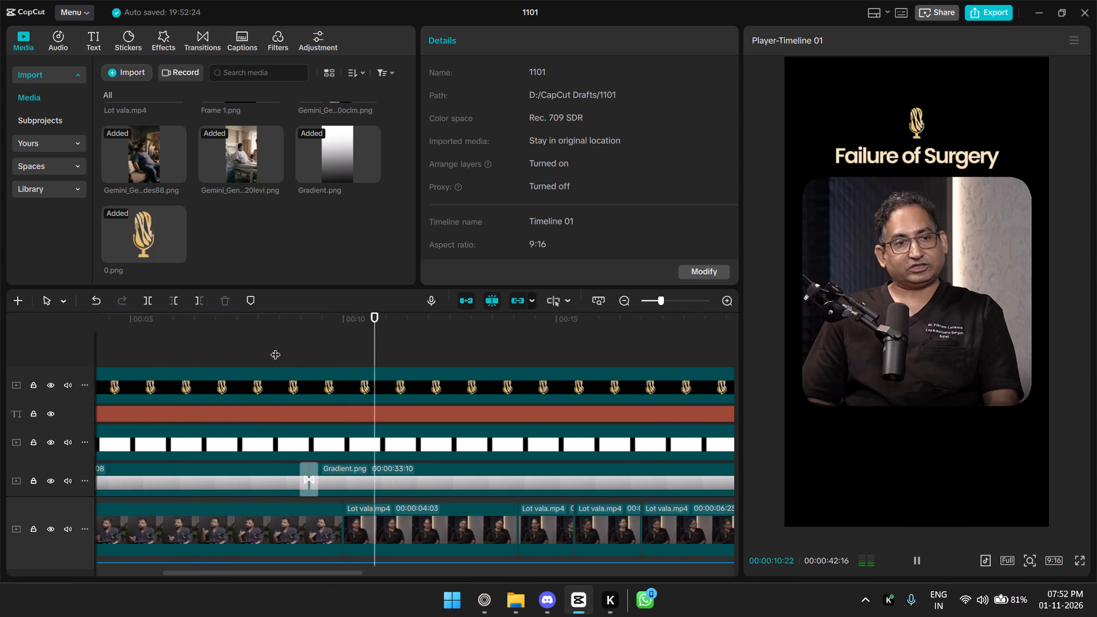
pyautogui.hotkey('ctrl', '=')
pyautogui.press('space')
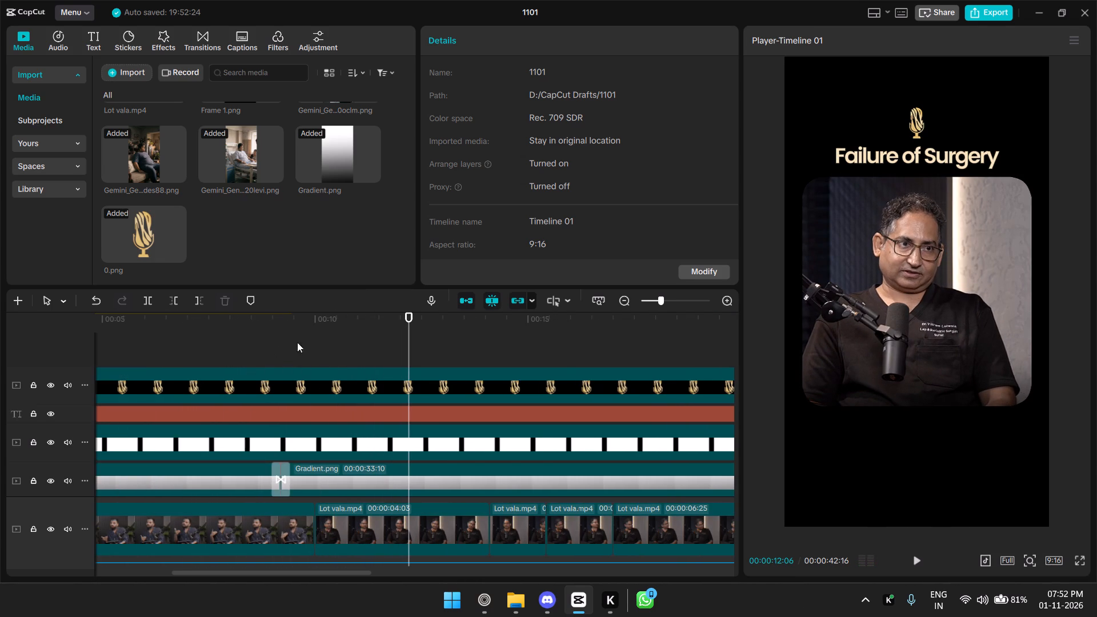
# Animate a slow zoom-in on the 4:03 clip starting at 10:00, with scale keyframes of 171% at its start and 176% at its end.
pyautogui.click(319, 322)
pyautogui.click(354, 530)
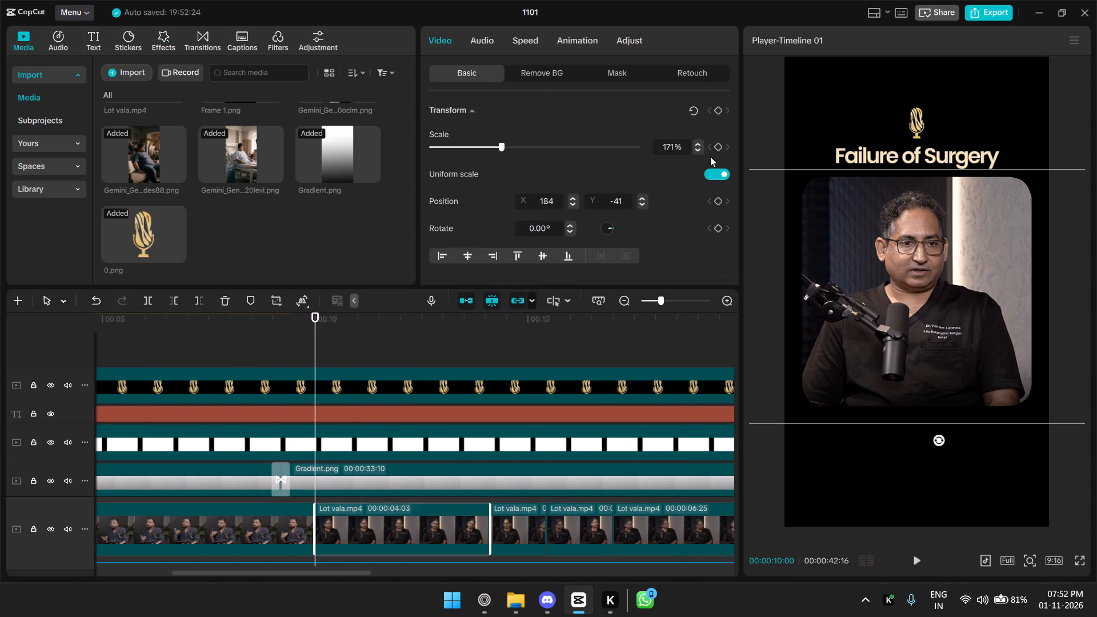
pyautogui.click(716, 144)
pyautogui.click(486, 318)
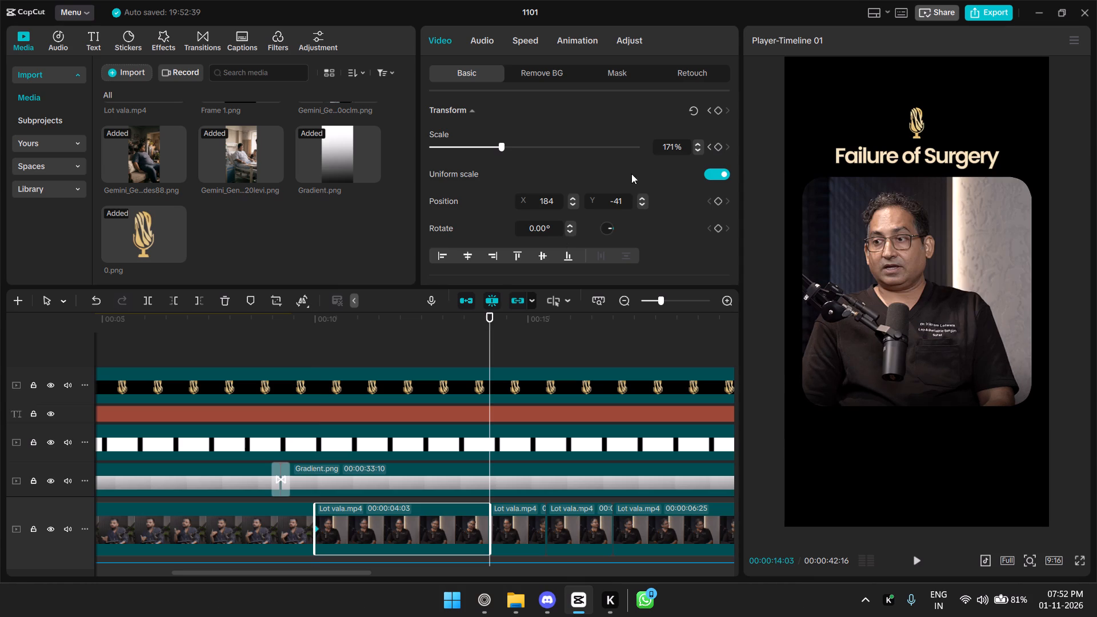
pyautogui.tripleClick(699, 143)
pyautogui.doubleClick(699, 143)
pyautogui.click(373, 322)
pyautogui.press('space')
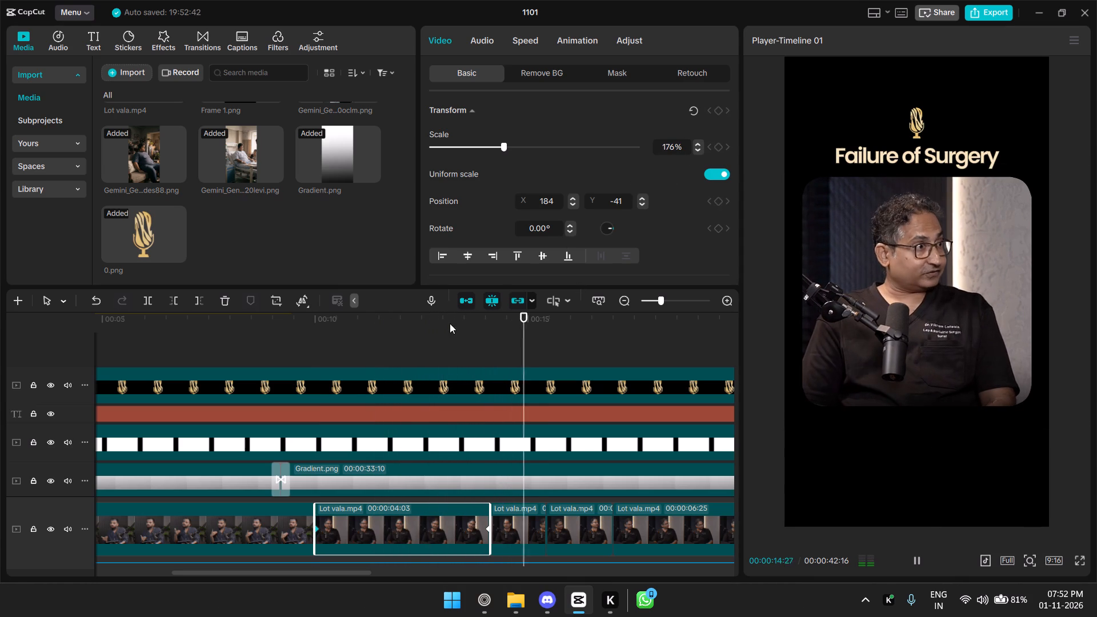
pyautogui.press('space')
# Add 171% scale keyframes at the start and end of the 6:25 clip that begins at 17:00.
pyautogui.moveTo(485, 319); pyautogui.dragTo(498, 319)
pyautogui.moveTo(507, 316); pyautogui.dragTo(509, 320)
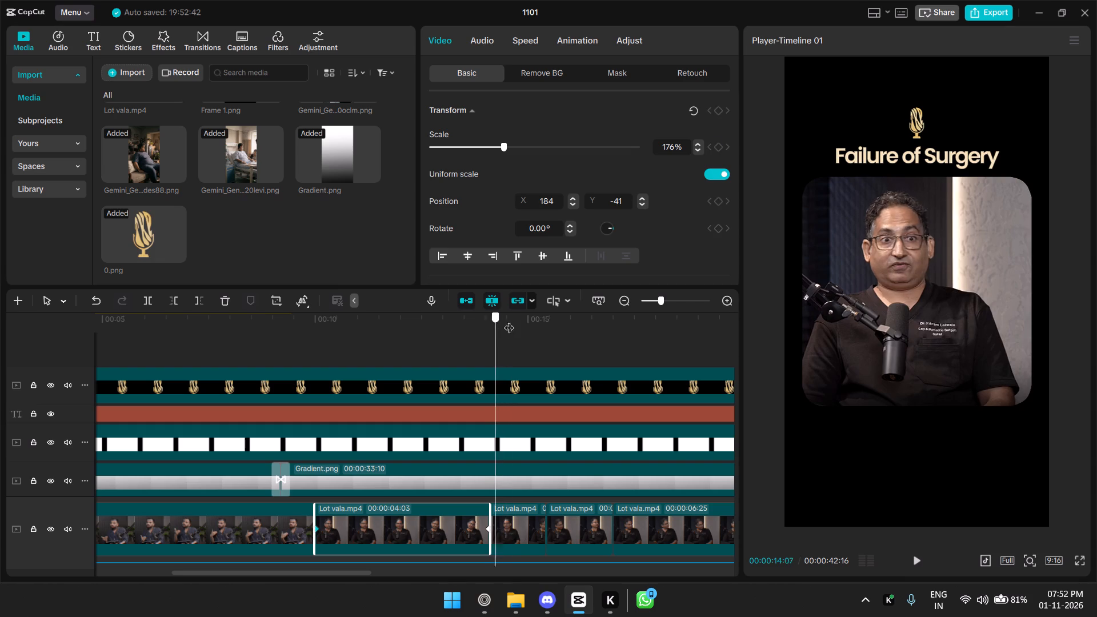
pyautogui.moveTo(509, 320); pyautogui.dragTo(393, 324)
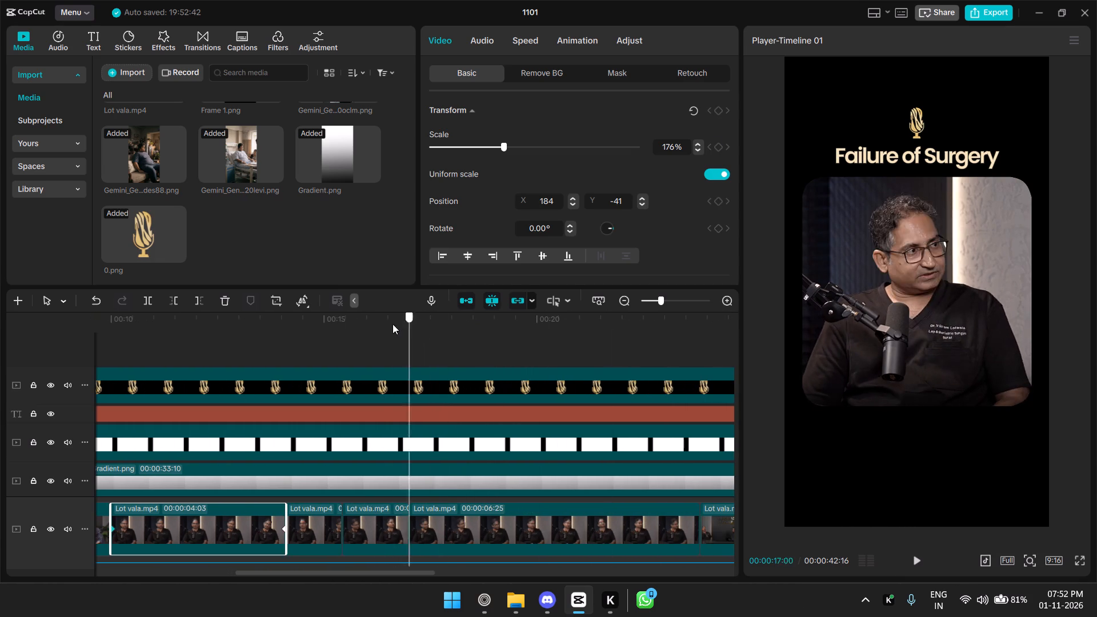
pyautogui.moveTo(393, 324); pyautogui.dragTo(410, 320)
pyautogui.click(455, 514)
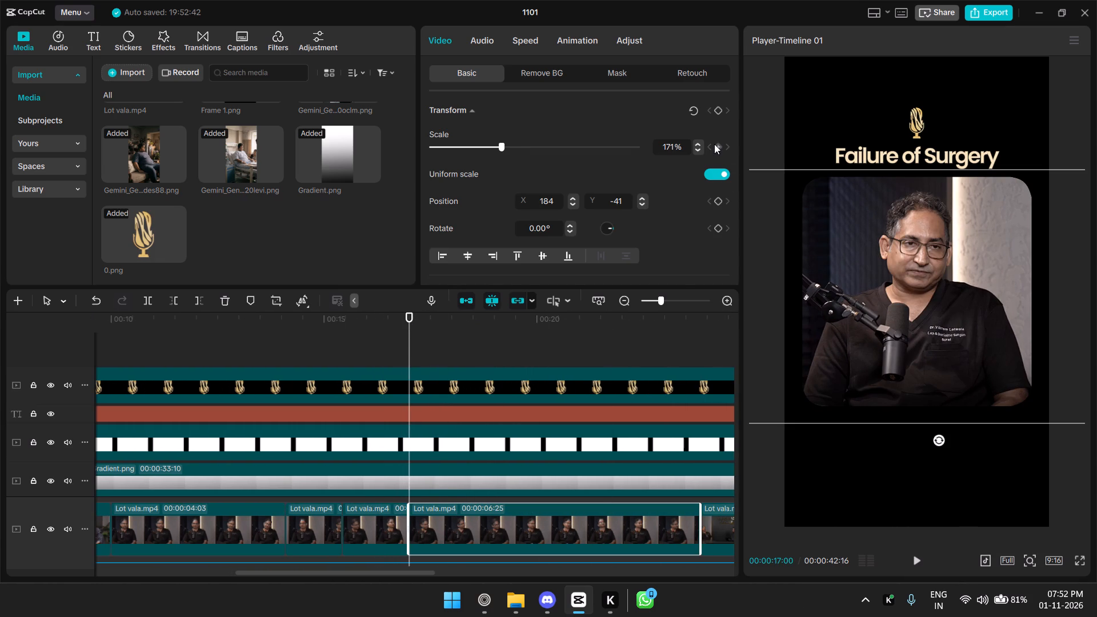
pyautogui.click(714, 144)
pyautogui.moveTo(686, 319); pyautogui.dragTo(690, 319)
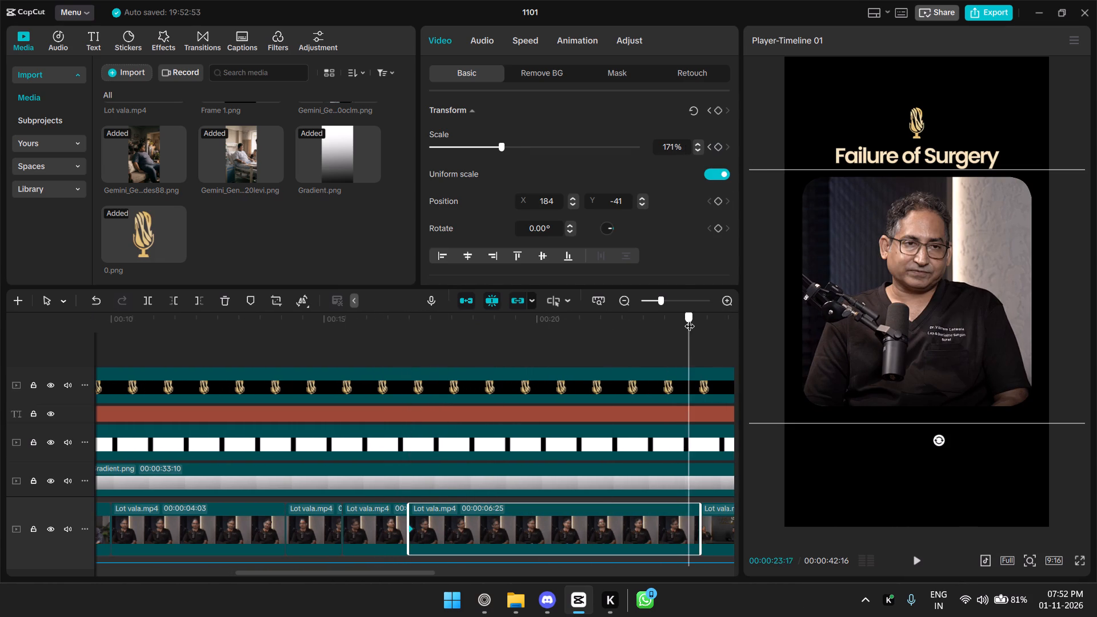
pyautogui.moveTo(690, 319); pyautogui.dragTo(696, 317)
pyautogui.click(718, 150)
pyautogui.click(710, 149)
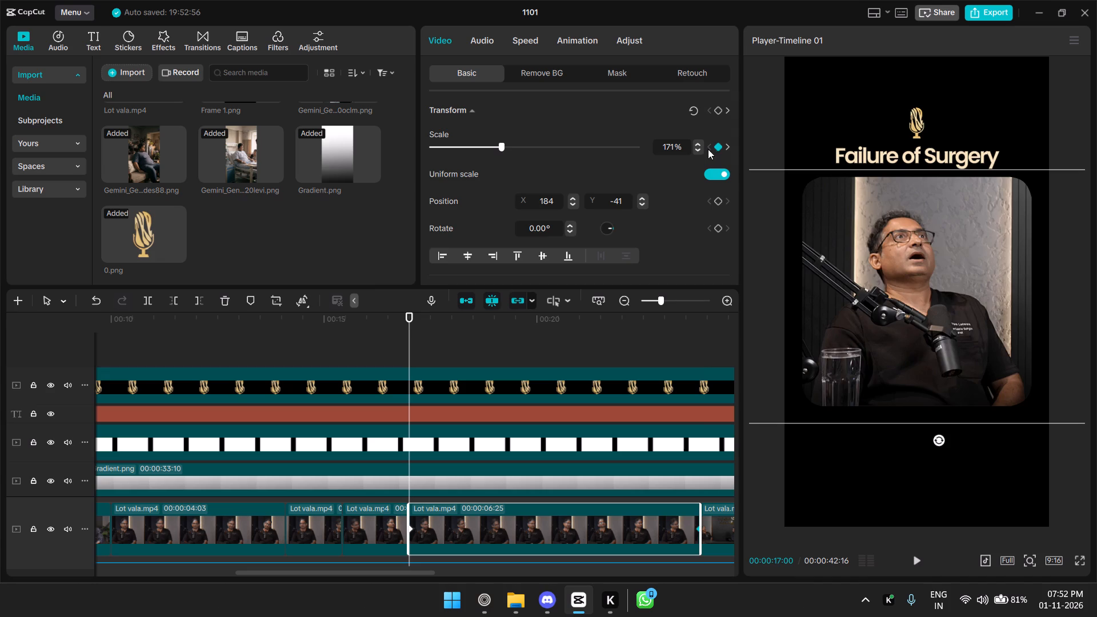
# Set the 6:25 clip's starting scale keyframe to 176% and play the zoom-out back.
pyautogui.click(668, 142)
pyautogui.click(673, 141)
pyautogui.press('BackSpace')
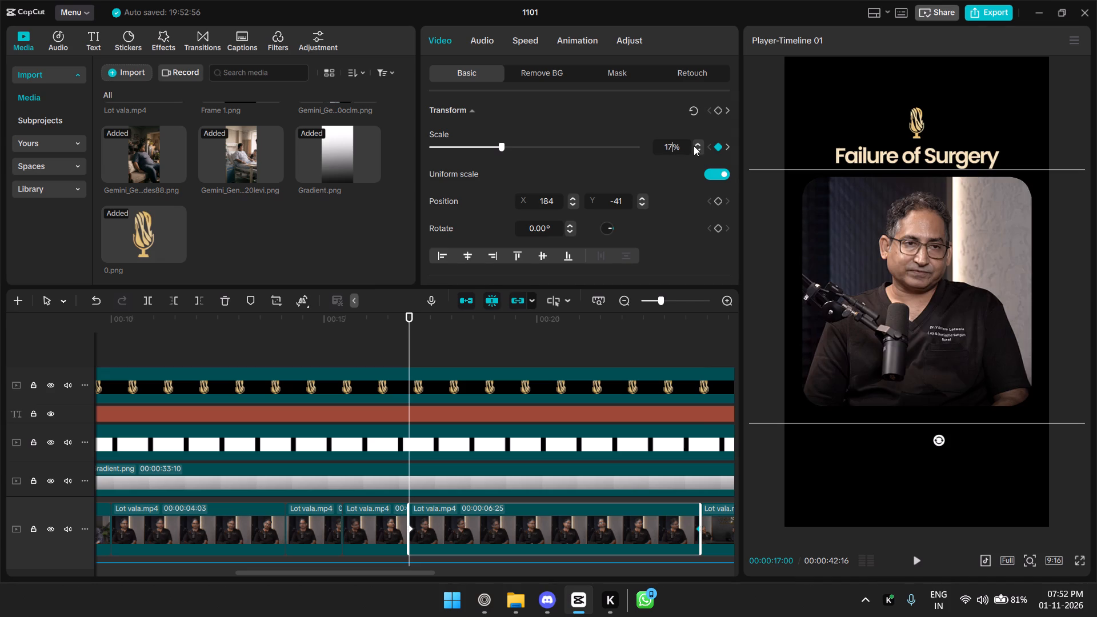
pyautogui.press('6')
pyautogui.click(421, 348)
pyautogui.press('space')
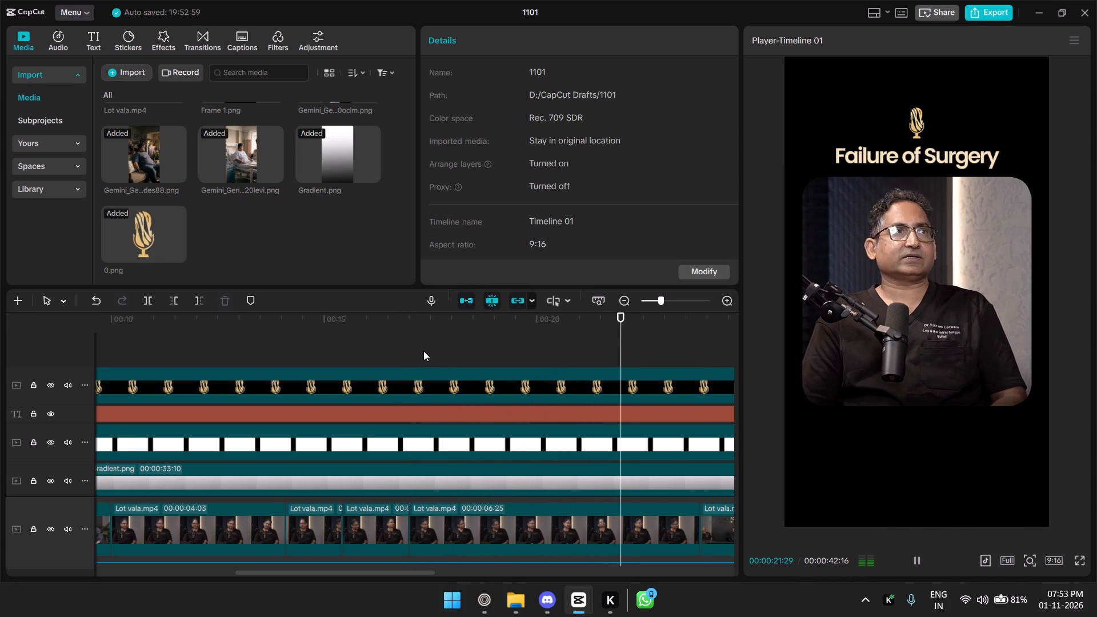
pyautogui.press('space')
# Raise the 6:25 clip's starting scale keyframe to 187% for a stronger zoom-out.
pyautogui.click(534, 554)
pyautogui.press('Up')
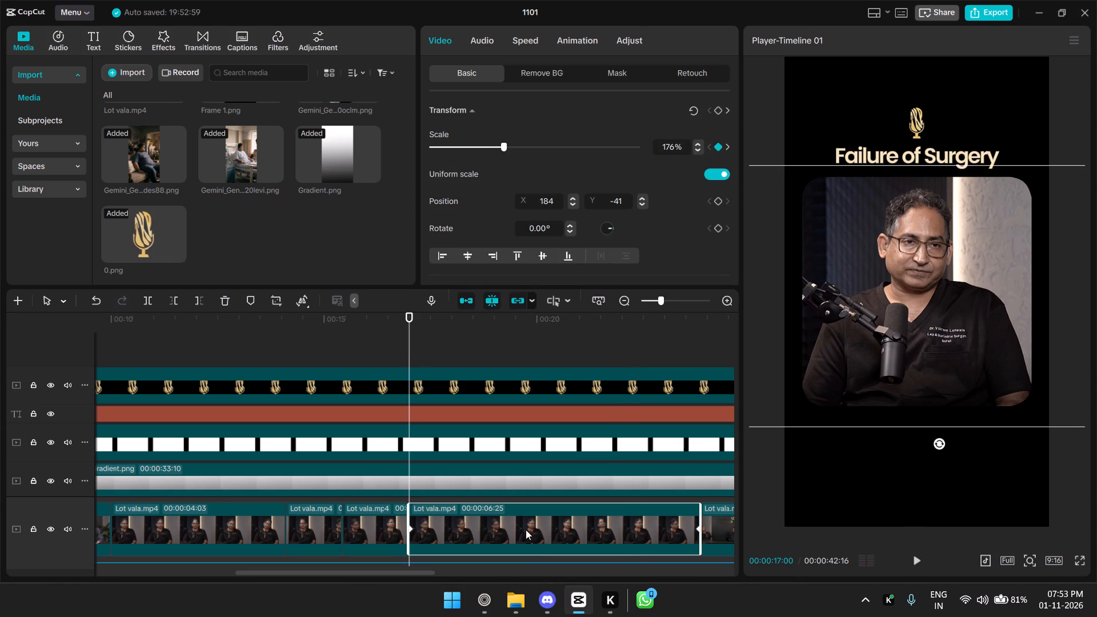
pyautogui.tripleClick(697, 143)
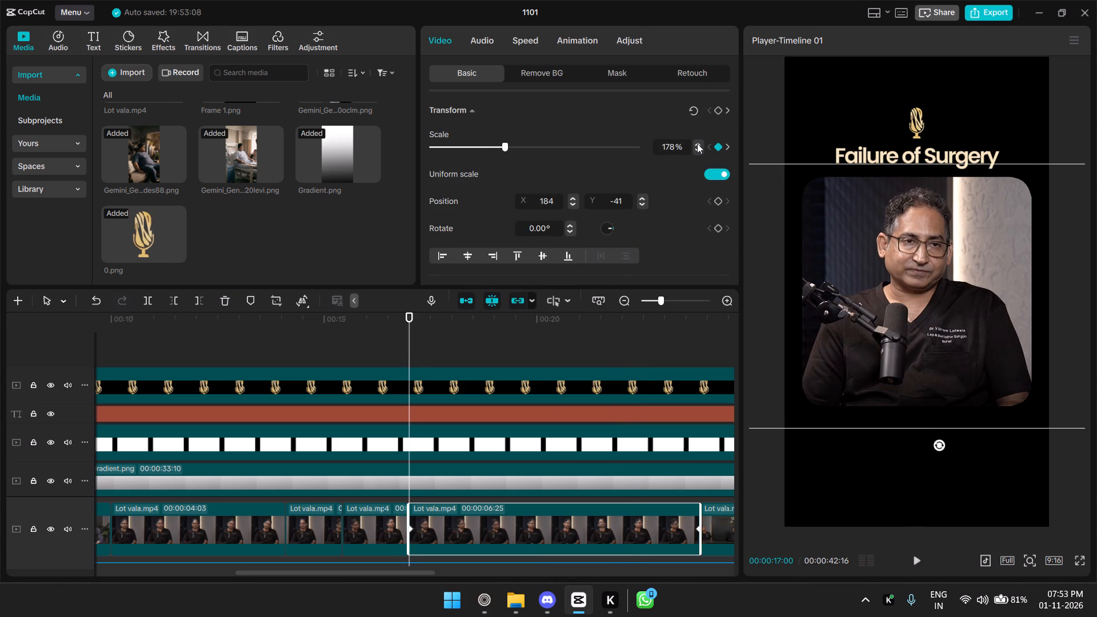
pyautogui.tripleClick(697, 143)
pyautogui.tripleClick(697, 143)
pyautogui.doubleClick(697, 143)
# Play back across the cut at 17:00 to check how the stronger zoom-out looks.
pyautogui.press('space')
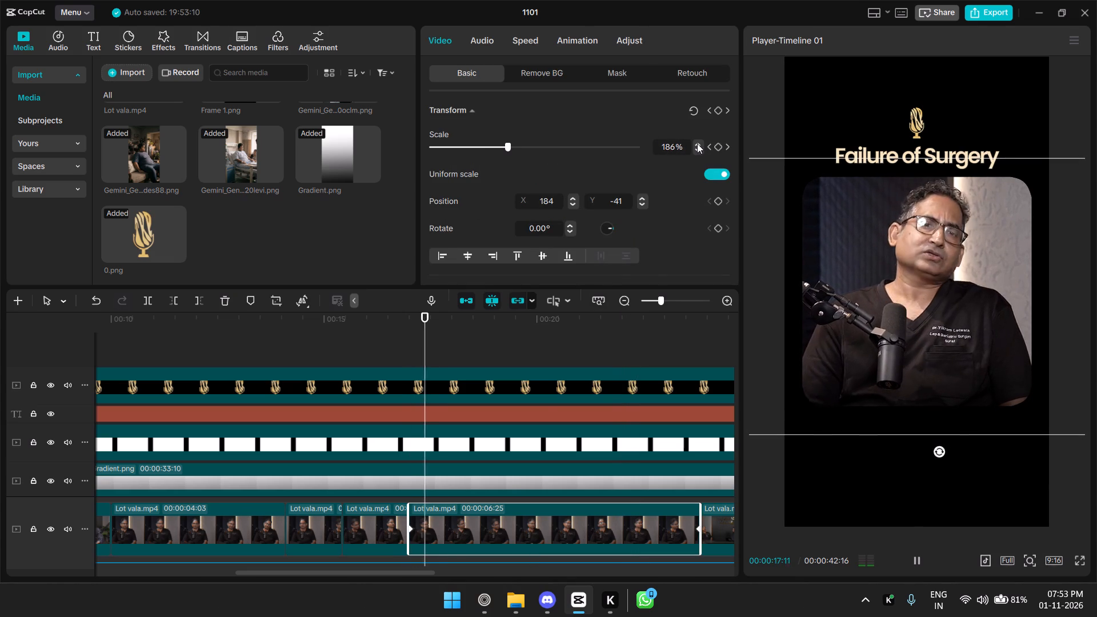
pyautogui.click(345, 333)
pyautogui.press('space')
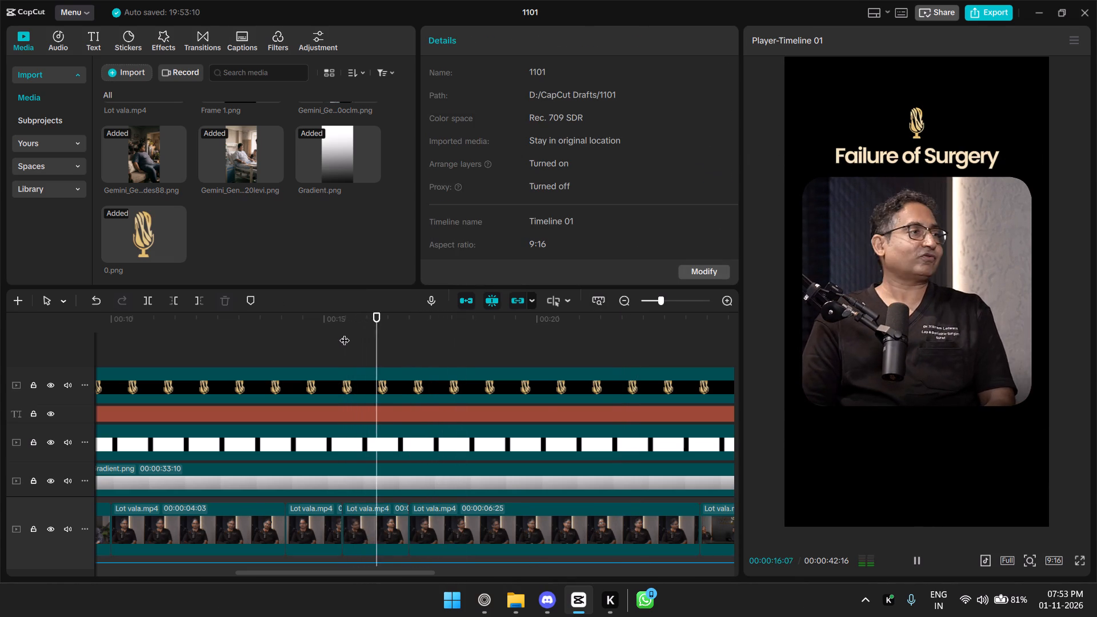
pyautogui.hotkey('ctrl', '-')
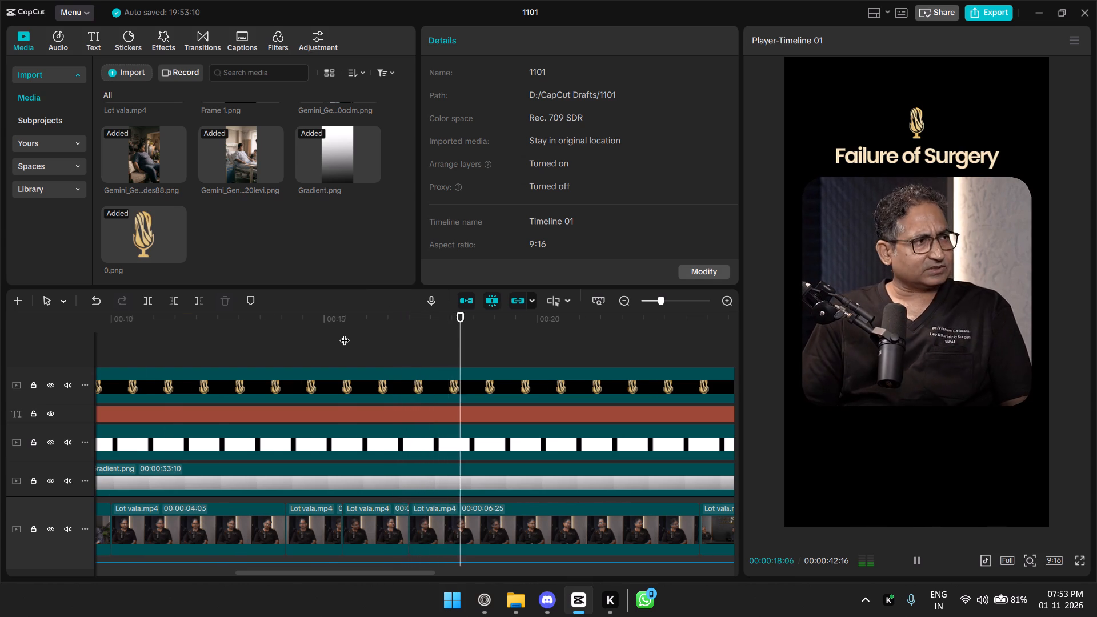
pyautogui.hotkey('ctrl', '-')
pyautogui.hotkey('ctrl', '-')
pyautogui.hotkey('ctrl', '=')
pyautogui.hotkey('ctrl', '=')
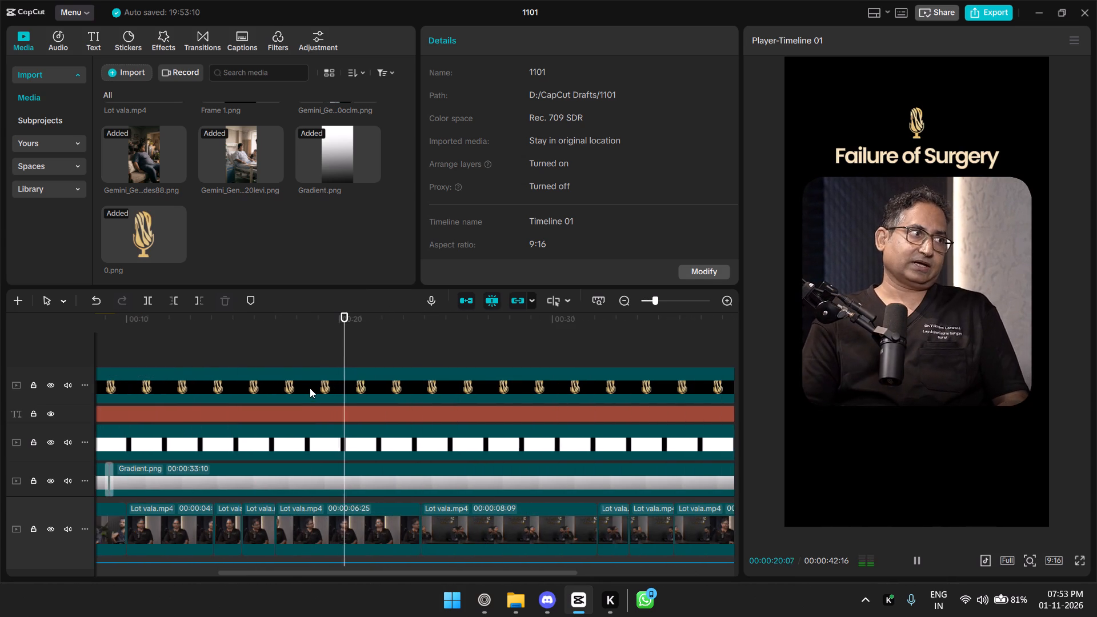
pyautogui.press('space')
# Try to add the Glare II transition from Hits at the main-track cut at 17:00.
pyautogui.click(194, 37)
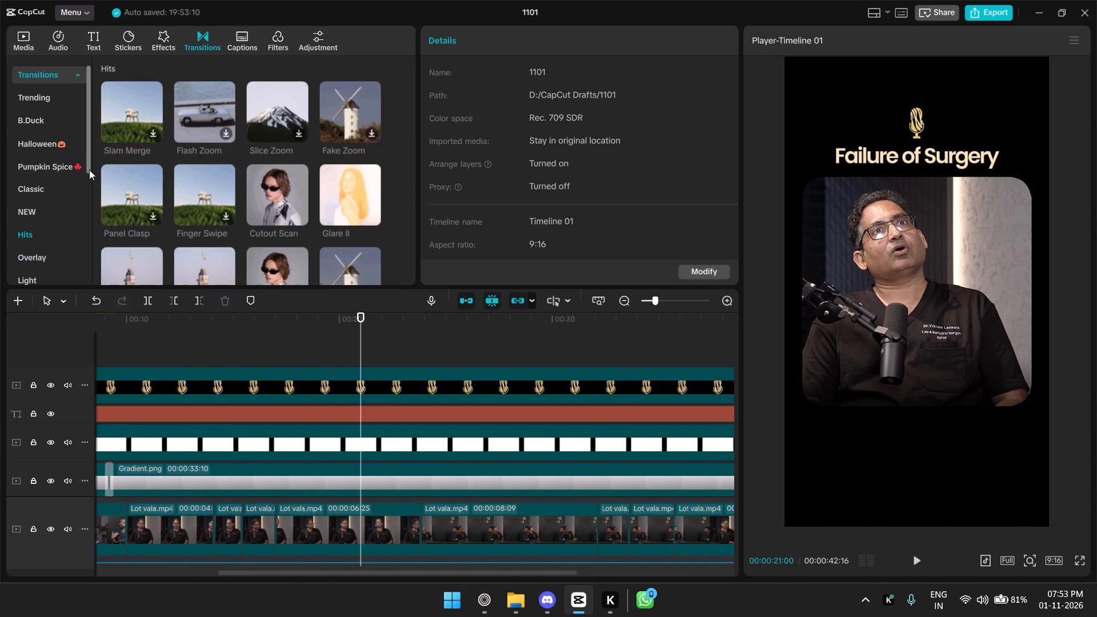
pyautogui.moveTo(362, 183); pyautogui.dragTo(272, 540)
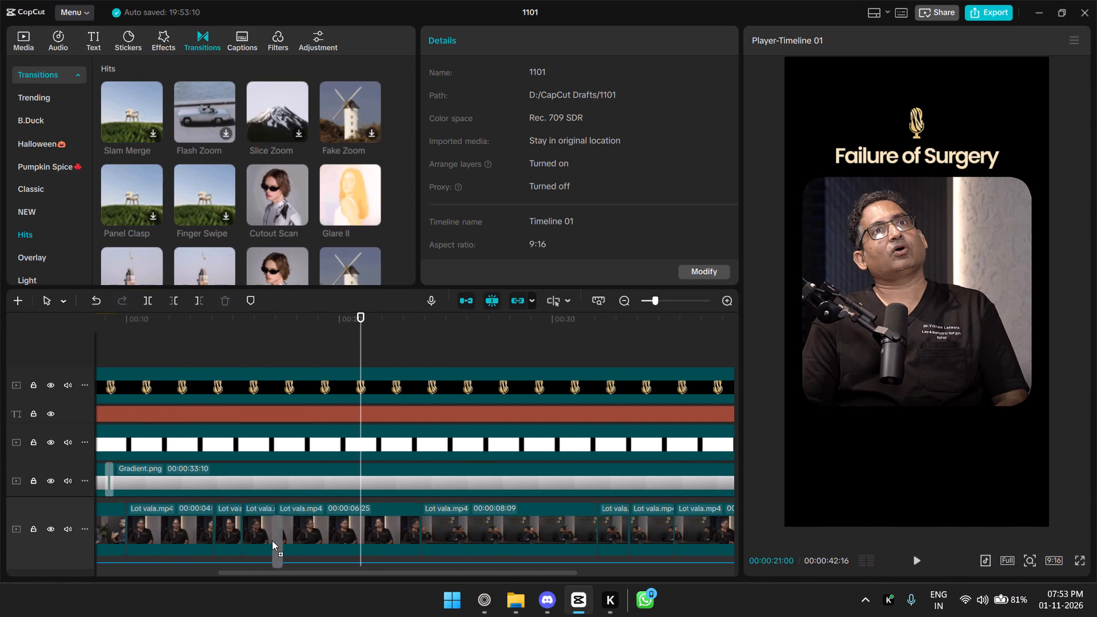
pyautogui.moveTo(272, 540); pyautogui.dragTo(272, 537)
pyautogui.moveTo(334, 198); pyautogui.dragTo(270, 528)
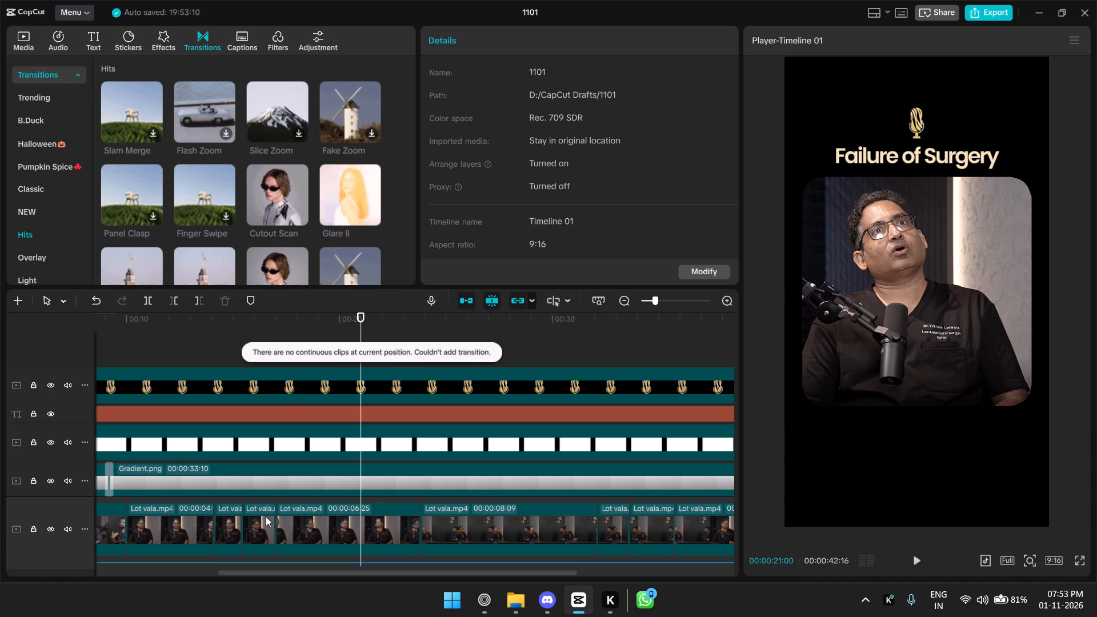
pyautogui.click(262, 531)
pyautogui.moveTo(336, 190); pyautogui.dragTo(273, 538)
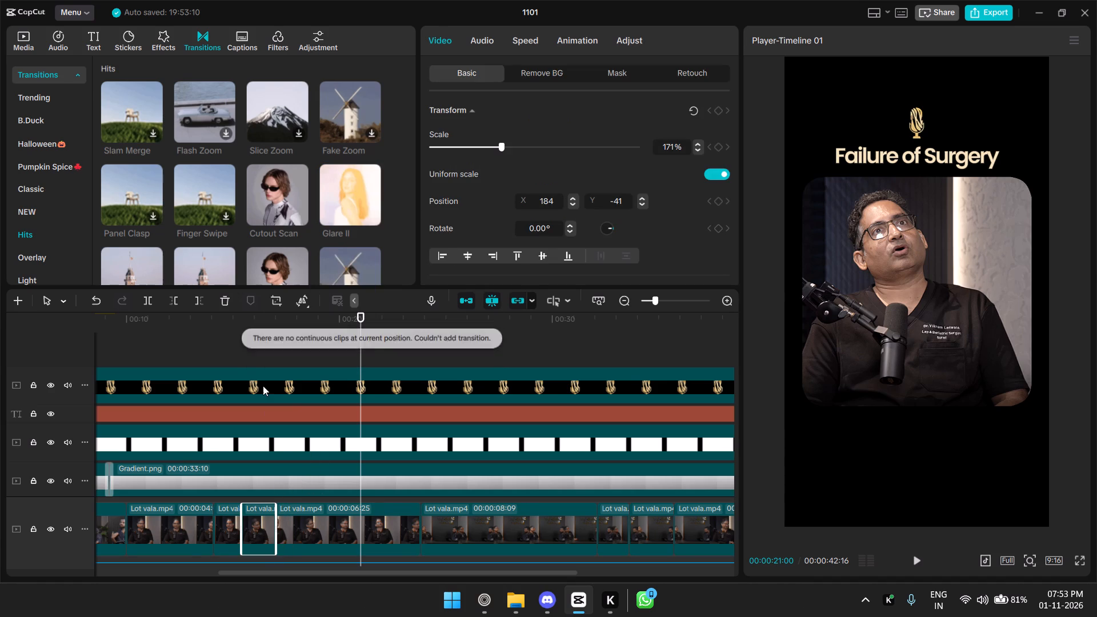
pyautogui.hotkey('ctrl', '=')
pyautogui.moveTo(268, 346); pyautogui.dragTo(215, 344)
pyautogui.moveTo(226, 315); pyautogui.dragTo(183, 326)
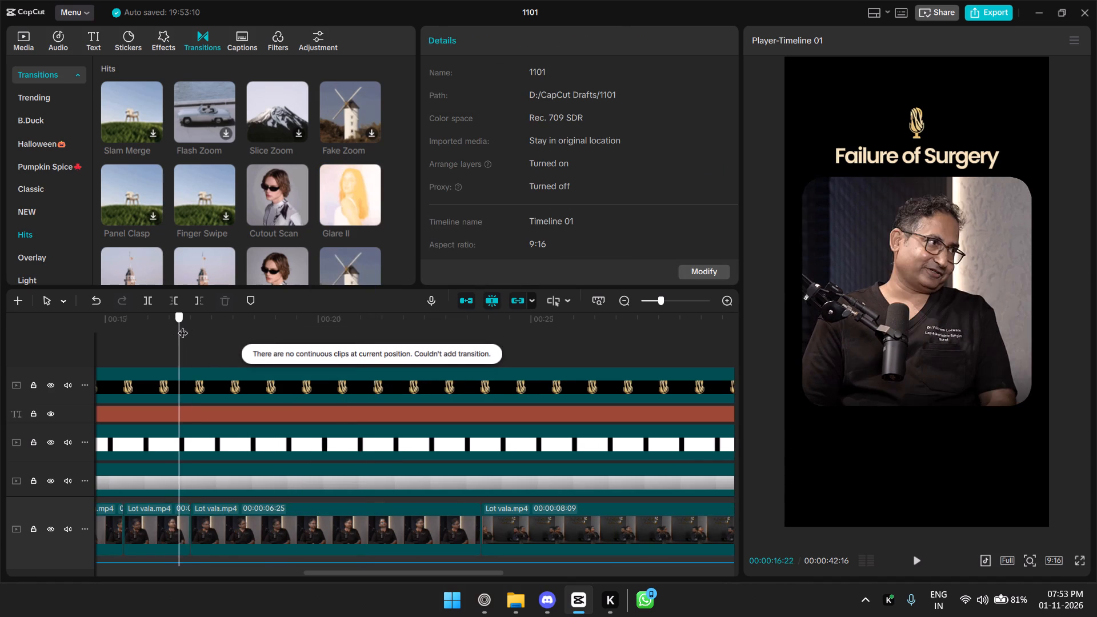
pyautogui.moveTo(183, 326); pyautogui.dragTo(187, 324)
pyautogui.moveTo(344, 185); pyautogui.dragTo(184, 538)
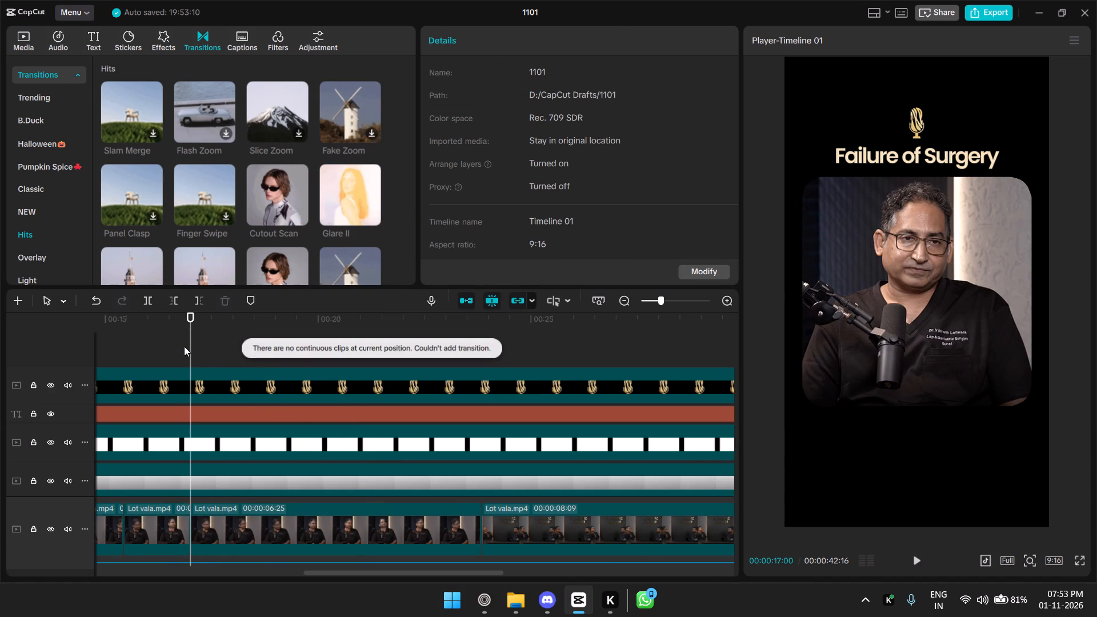
# Add the Glare II transition on the main track between the 1:17 clip and the 6:25 clip at 17:00.
pyautogui.click(186, 336)
pyautogui.hotkey('ctrl', '=')
pyautogui.hotkey('ctrl', '=')
pyautogui.hotkey('ctrl', '=')
pyautogui.click(204, 514)
pyautogui.moveTo(333, 181); pyautogui.dragTo(316, 237)
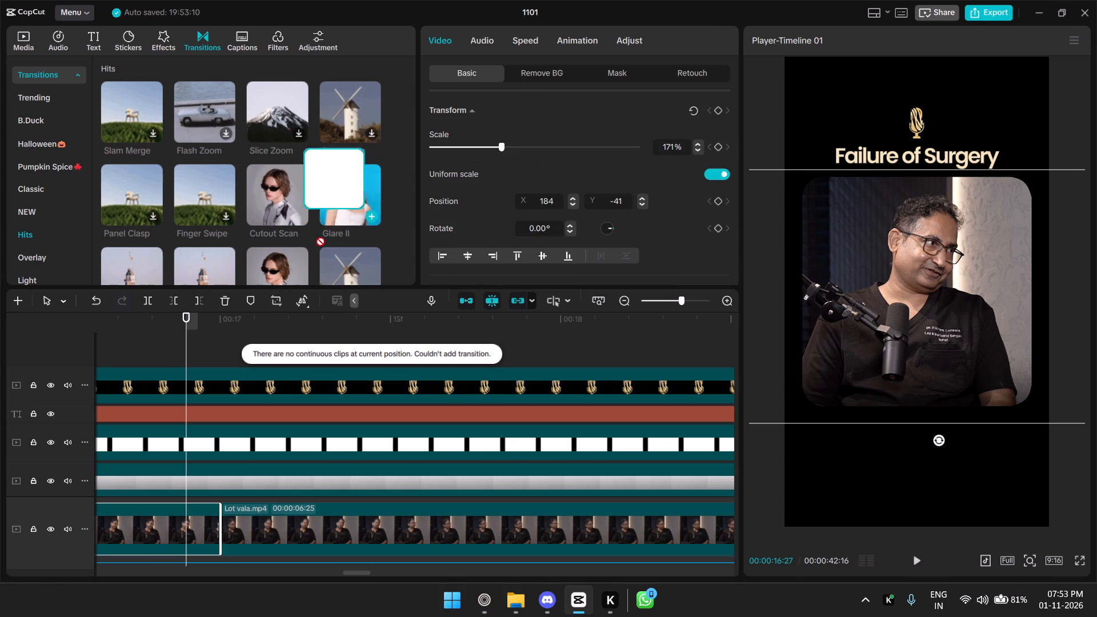
pyautogui.moveTo(316, 237); pyautogui.dragTo(202, 529)
pyautogui.click(257, 529)
pyautogui.hotkey('ctrl', '-')
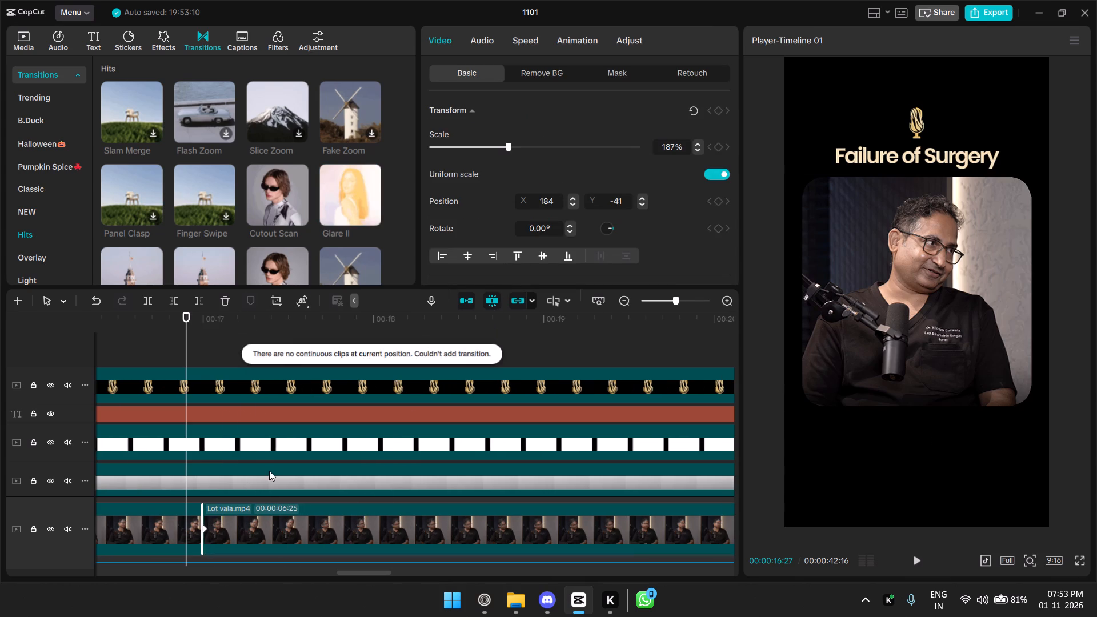
pyautogui.moveTo(355, 571); pyautogui.dragTo(337, 568)
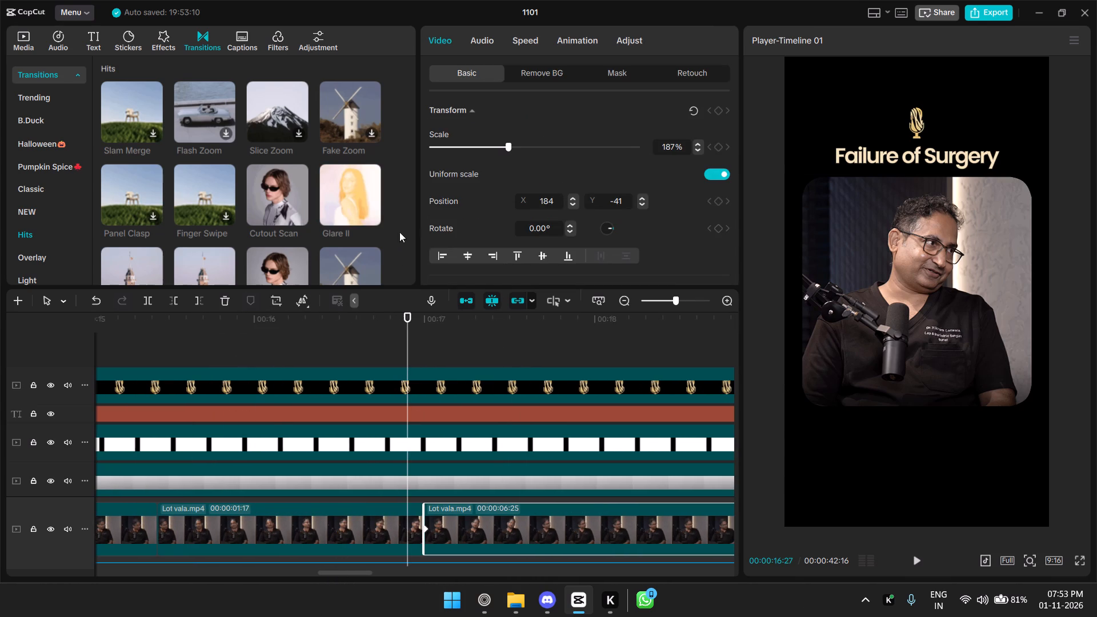
pyautogui.moveTo(347, 190); pyautogui.dragTo(389, 542)
pyautogui.scroll(-4, 389, 542)
pyautogui.moveTo(343, 194); pyautogui.dragTo(429, 501)
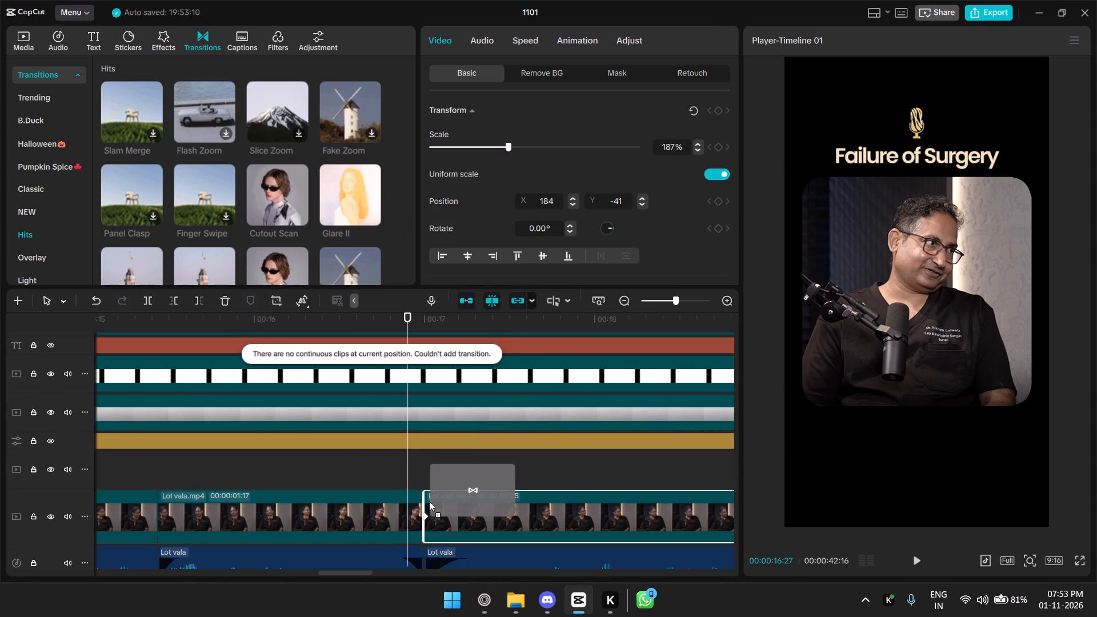
pyautogui.moveTo(429, 501); pyautogui.dragTo(409, 512)
# Play back from just before the cut at 17:00 to check the Glare II transition.
pyautogui.press('space')
pyautogui.hotkey('ctrl', '-')
pyautogui.click(379, 318)
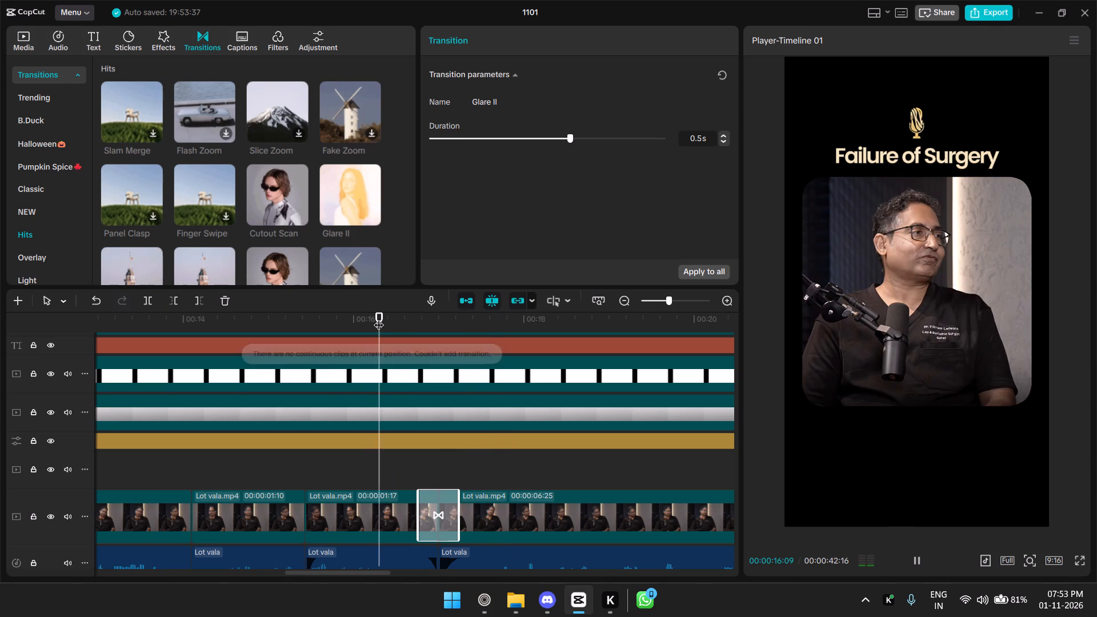